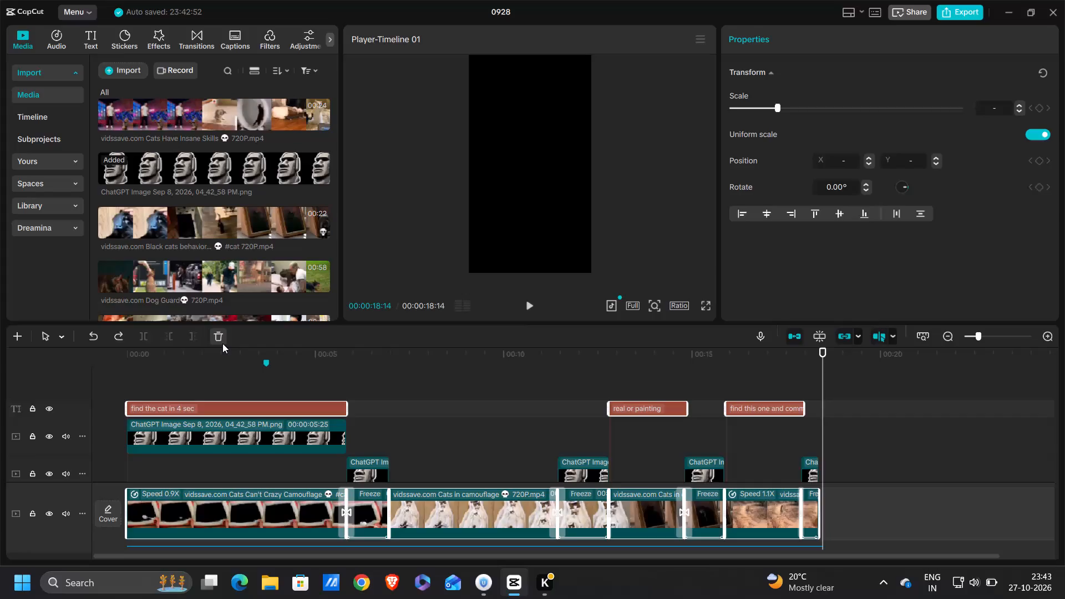
Combine all overlays above the main track (captions, stone-head images and Retro Wave effects) into one compound clip.
{"action": "left_click", "coordinate": [88, 337]}
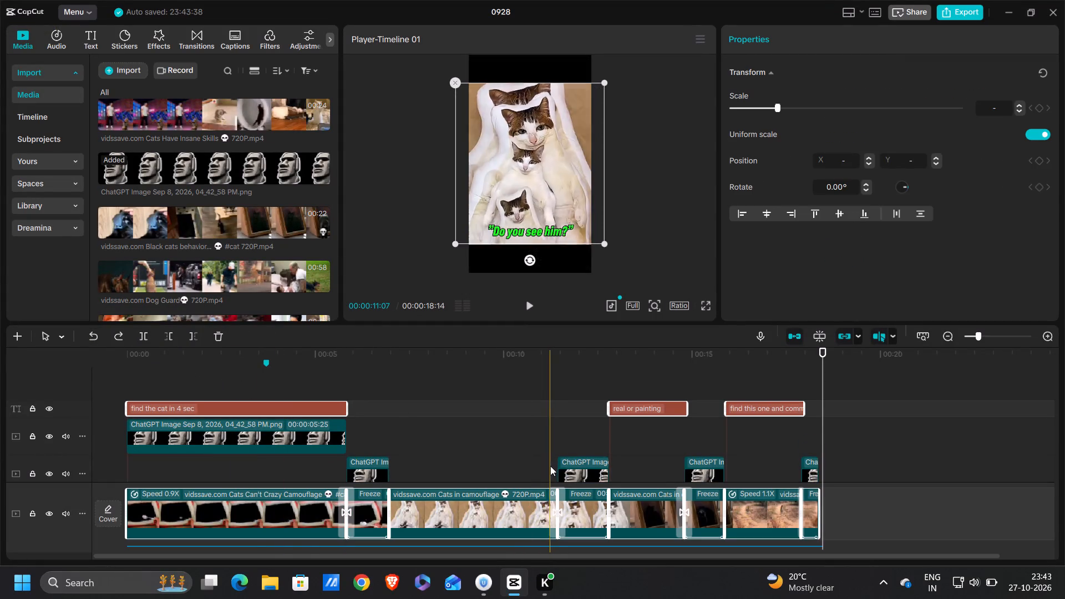
{"action": "scroll", "coordinate": [550, 466], "scroll_direction": "down", "scroll_amount": 3}
{"action": "left_click", "coordinate": [900, 420]}
{"action": "scroll", "coordinate": [900, 420], "scroll_direction": "up", "scroll_amount": 1}
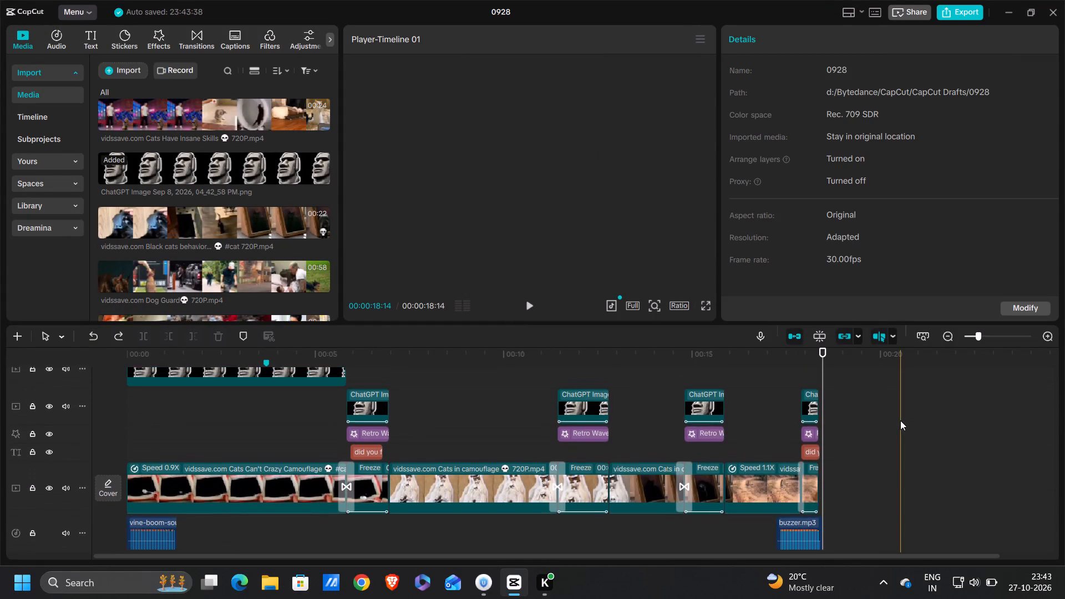
{"action": "scroll", "coordinate": [900, 420], "scroll_direction": "up", "scroll_amount": 1}
{"action": "left_click_drag", "start_coordinate": [858, 476], "coordinate": [415, 458]}
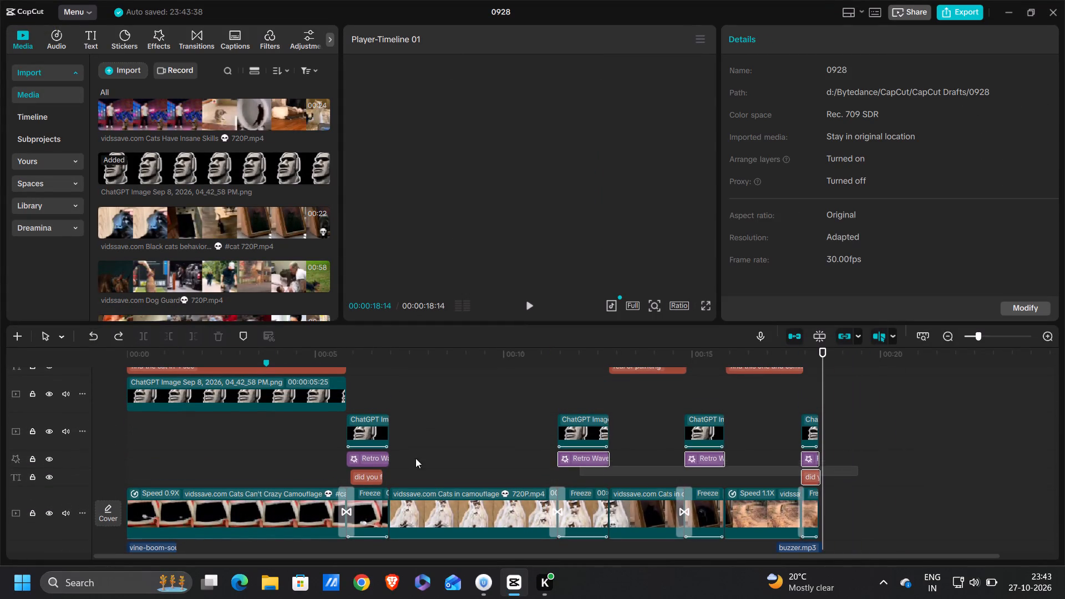
{"action": "left_click_drag", "start_coordinate": [415, 458], "coordinate": [211, 228]}
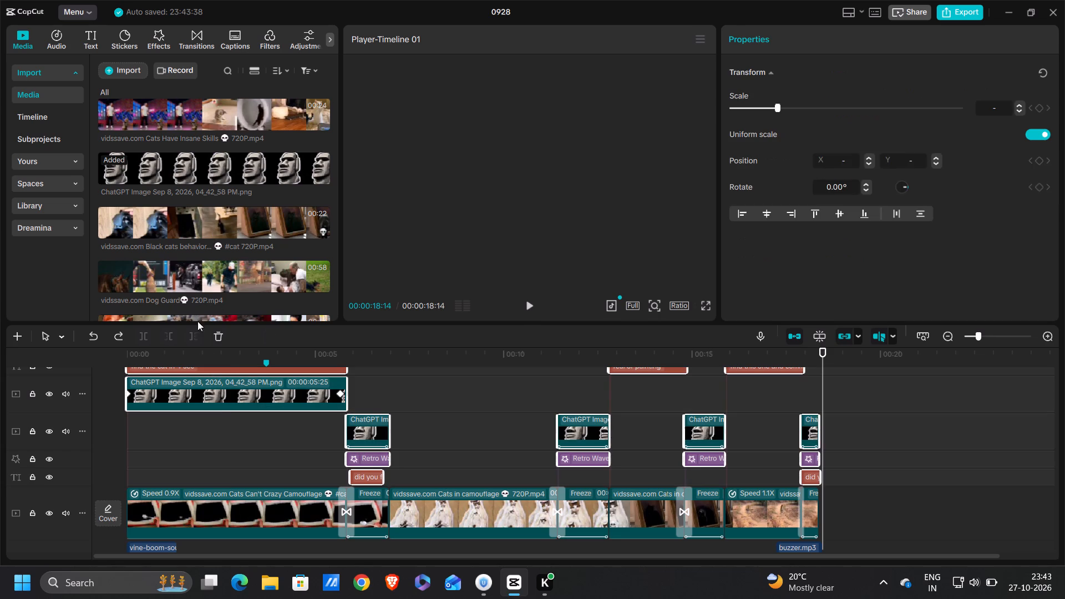
{"action": "right_click", "coordinate": [252, 397]}
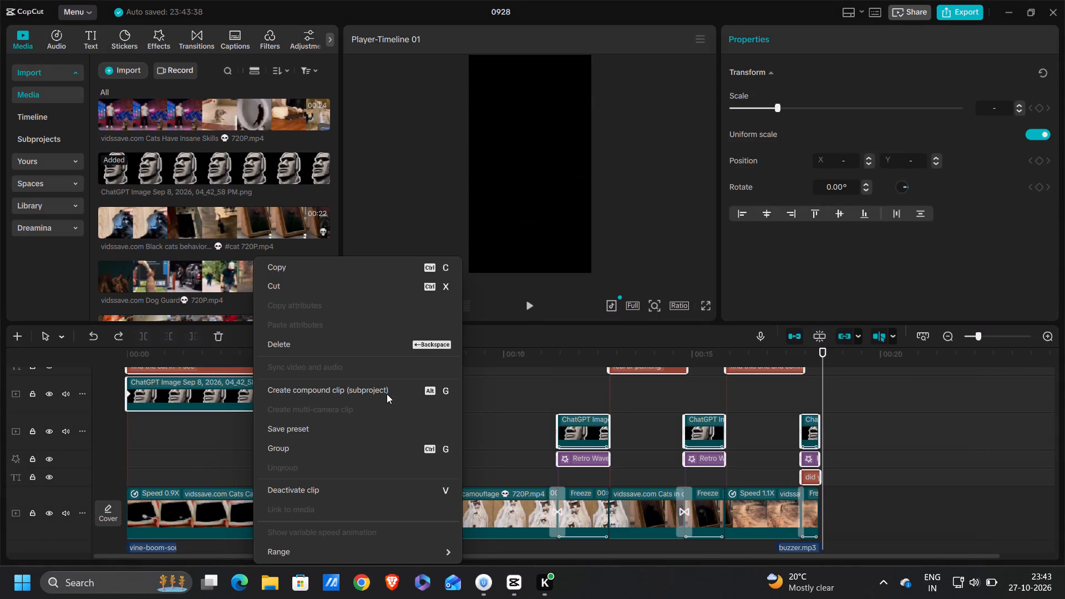
{"action": "left_click", "coordinate": [387, 394]}
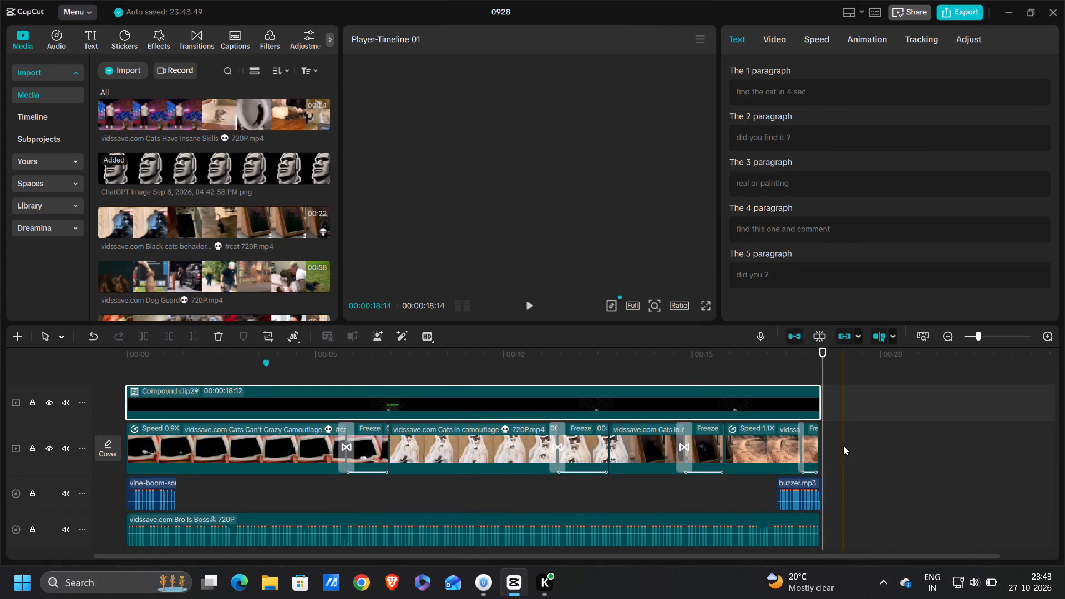
Delete all the cat and freeze-frame clips from the main video track, keeping the overlay compound clip and audio.
{"action": "left_click_drag", "start_coordinate": [843, 445], "coordinate": [307, 466]}
{"action": "key", "text": "BackSpace"}
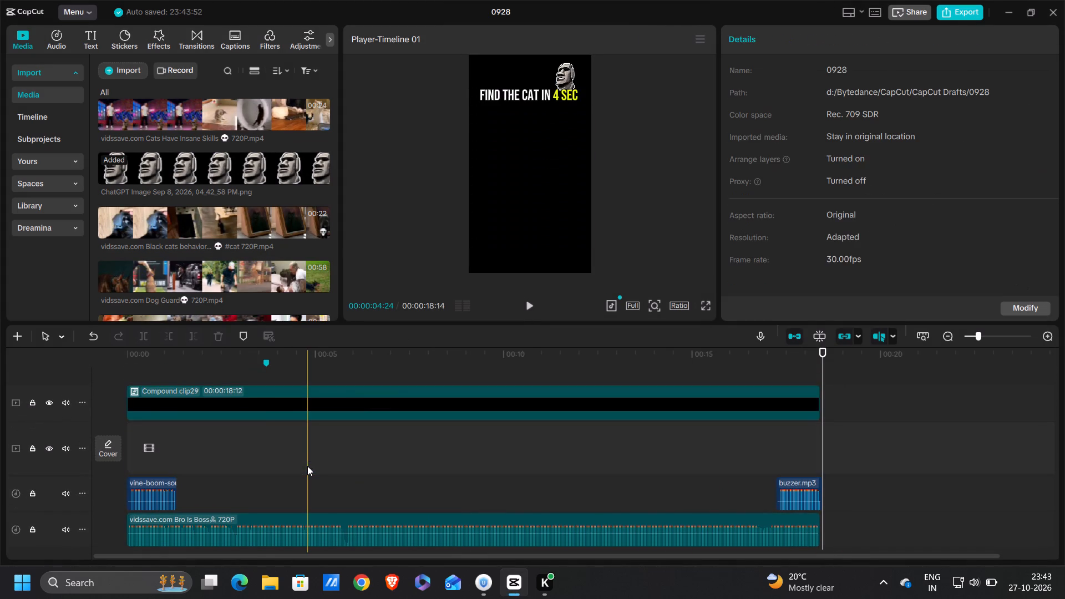
Import "vidssave.com The Squirrel eating nuts (New video) 720P" from drive E and place it at the start of the main track.
{"action": "left_click", "coordinate": [127, 71]}
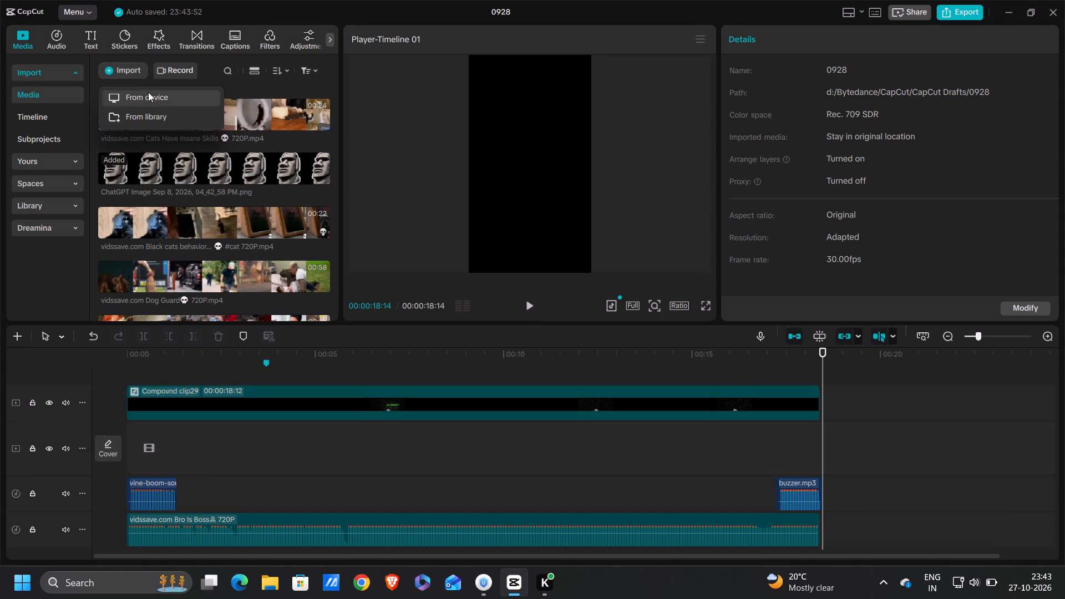
{"action": "left_click", "coordinate": [148, 93]}
{"action": "double_click", "coordinate": [434, 151]}
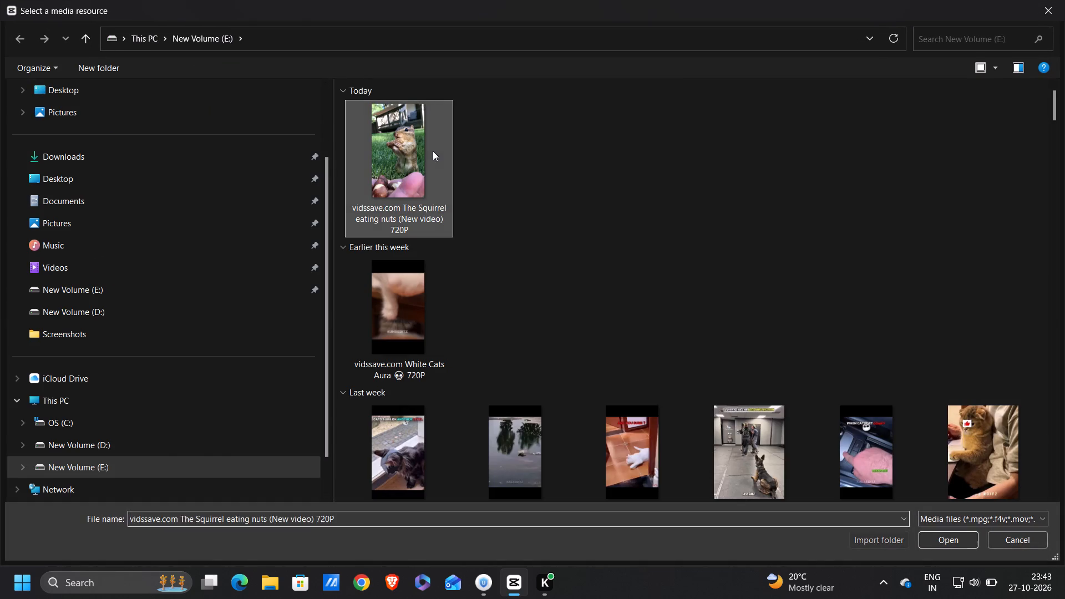
{"action": "left_click_drag", "start_coordinate": [272, 291], "coordinate": [196, 453]}
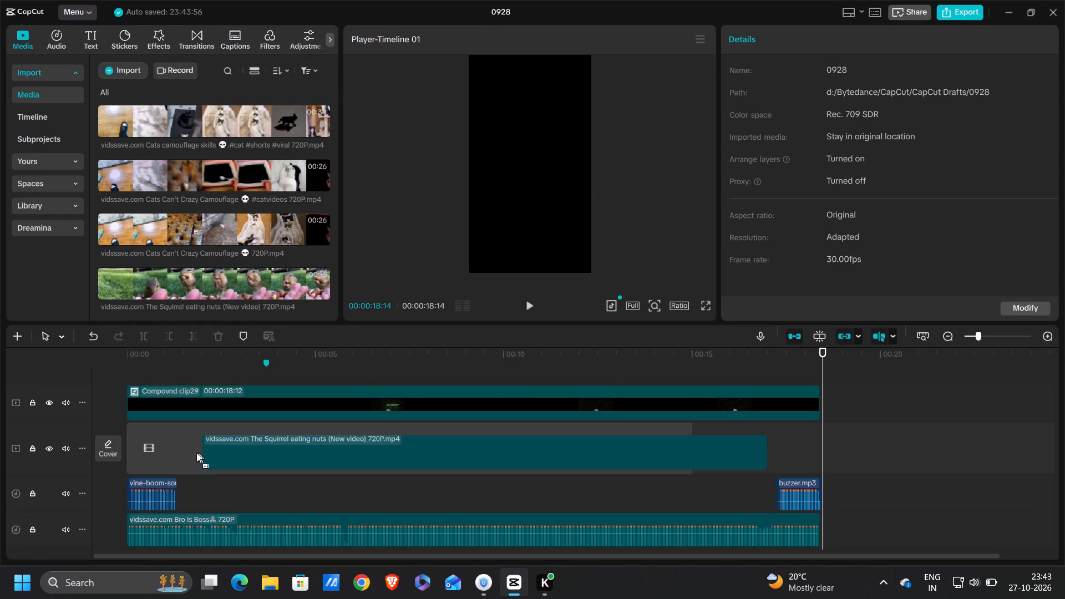
{"action": "left_click_drag", "start_coordinate": [196, 453], "coordinate": [144, 451]}
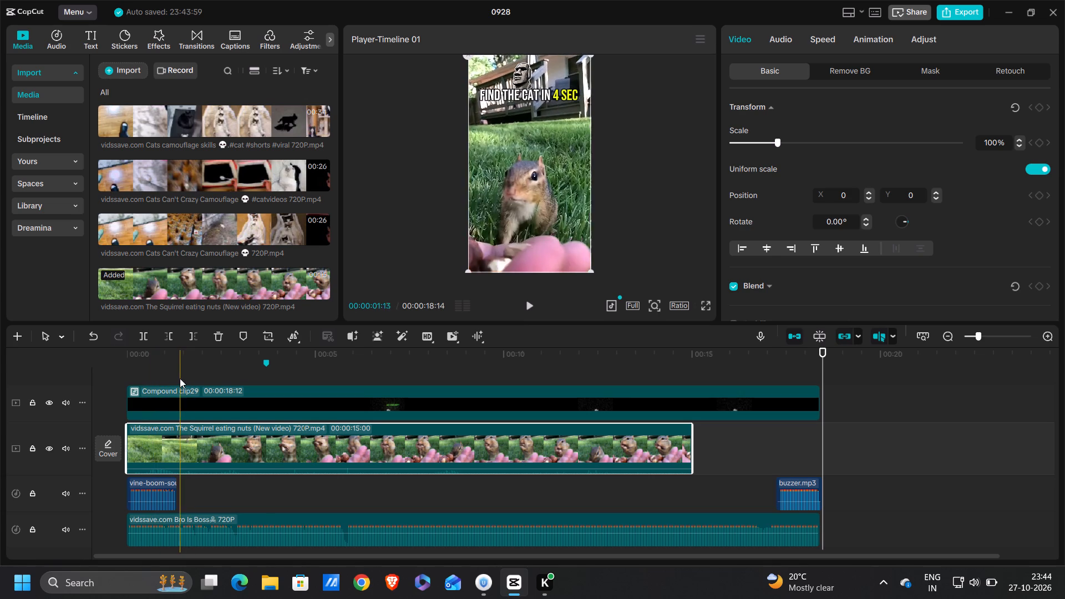
Trim about 2.6 seconds off the beginning of the squirrel clip.
{"action": "left_click", "coordinate": [225, 370]}
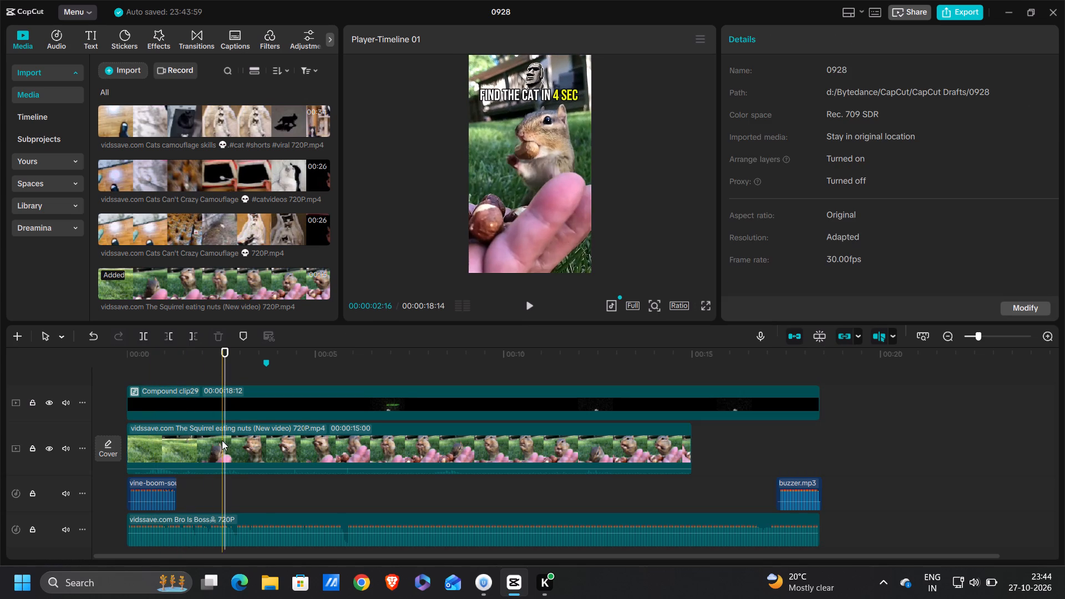
{"action": "left_click", "coordinate": [222, 440]}
{"action": "left_click", "coordinate": [173, 328]}
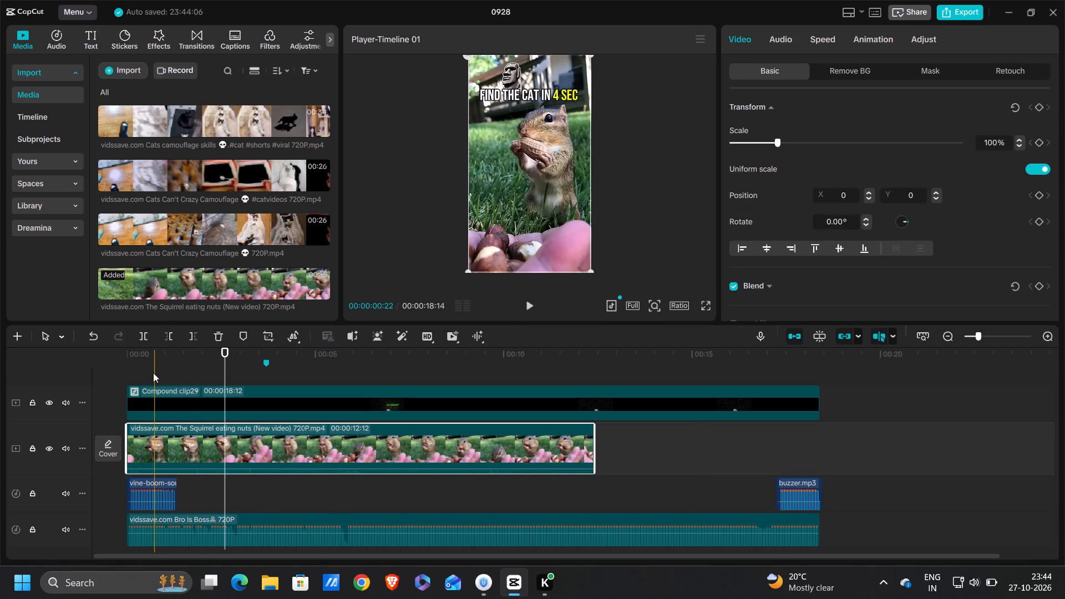
Set the squirrel clip's speed to 2.00x.
{"action": "left_click", "coordinate": [153, 373]}
{"action": "left_click_drag", "start_coordinate": [153, 373], "coordinate": [113, 380]}
{"action": "left_click", "coordinate": [241, 446]}
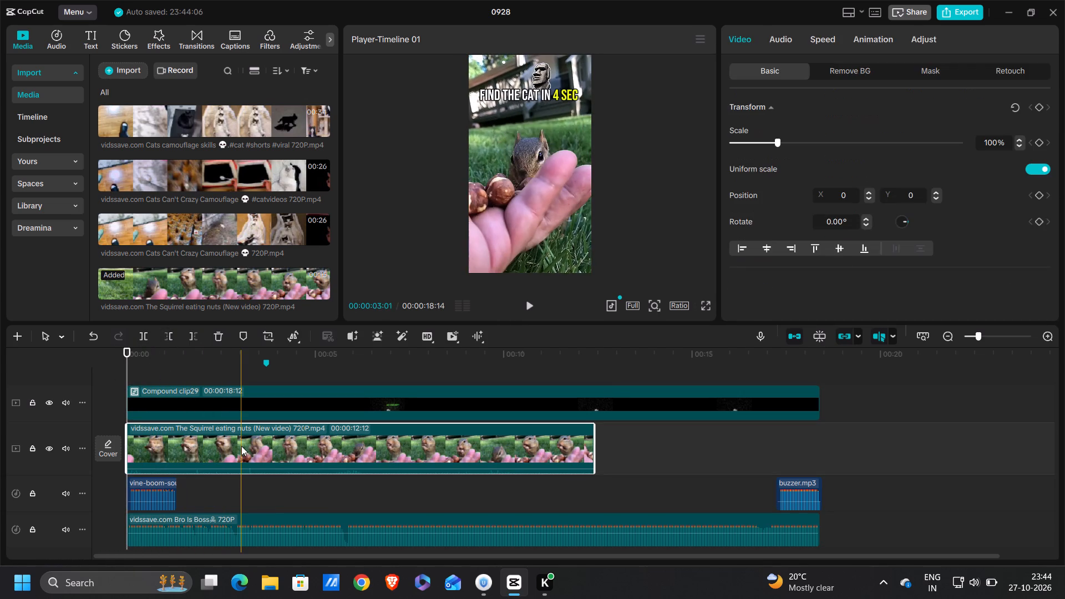
{"action": "left_click", "coordinate": [835, 37]}
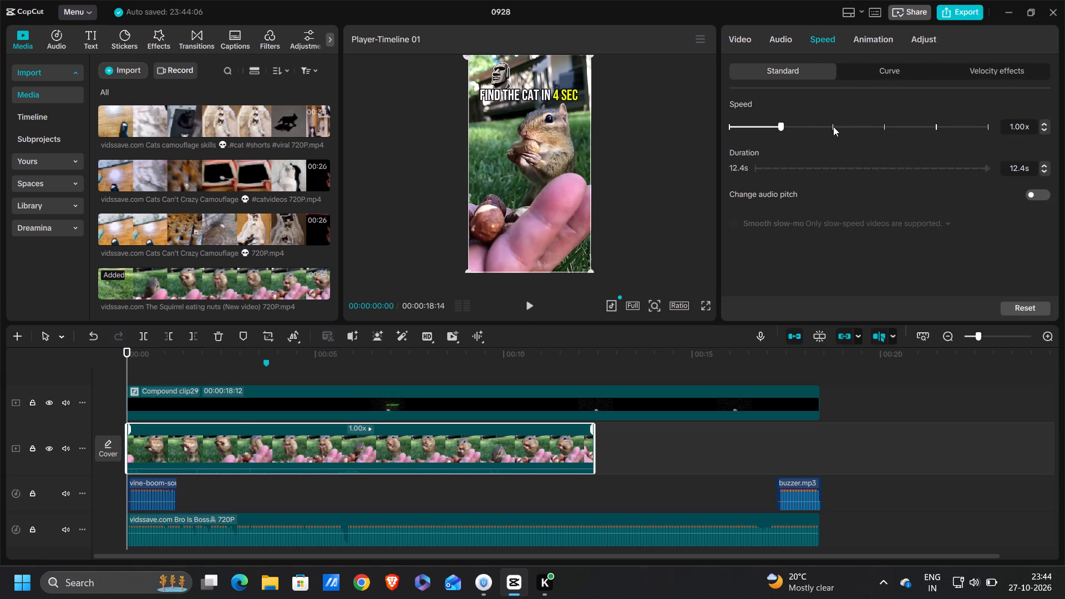
{"action": "left_click", "coordinate": [833, 126]}
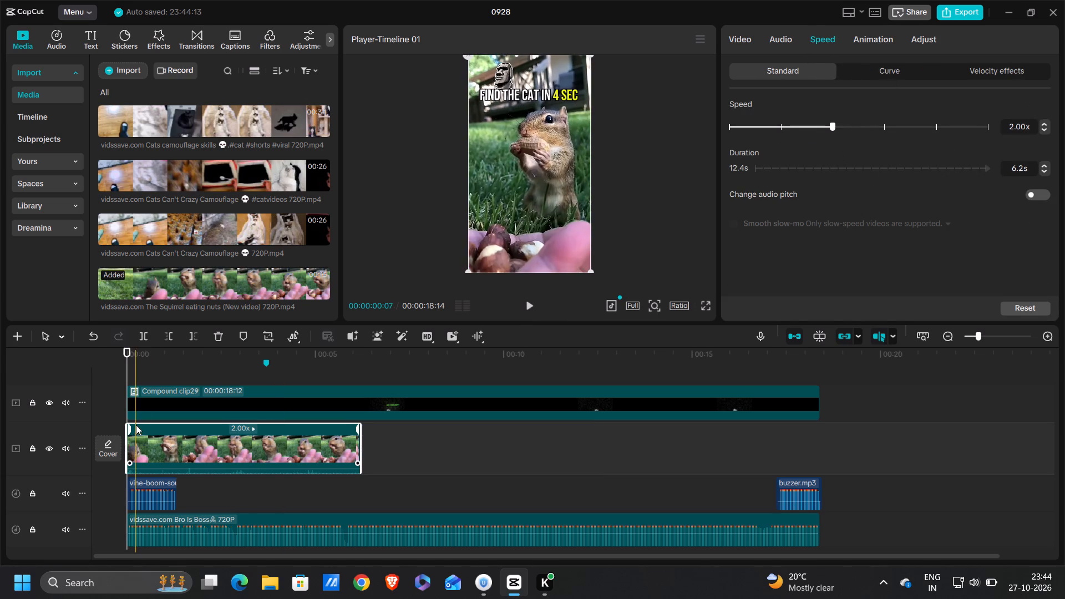
Play the timeline from the start to review the sped-up squirrel clip under the overlays.
{"action": "scroll", "coordinate": [209, 489], "scroll_direction": "down", "scroll_amount": 10, "text": "ctrl"}
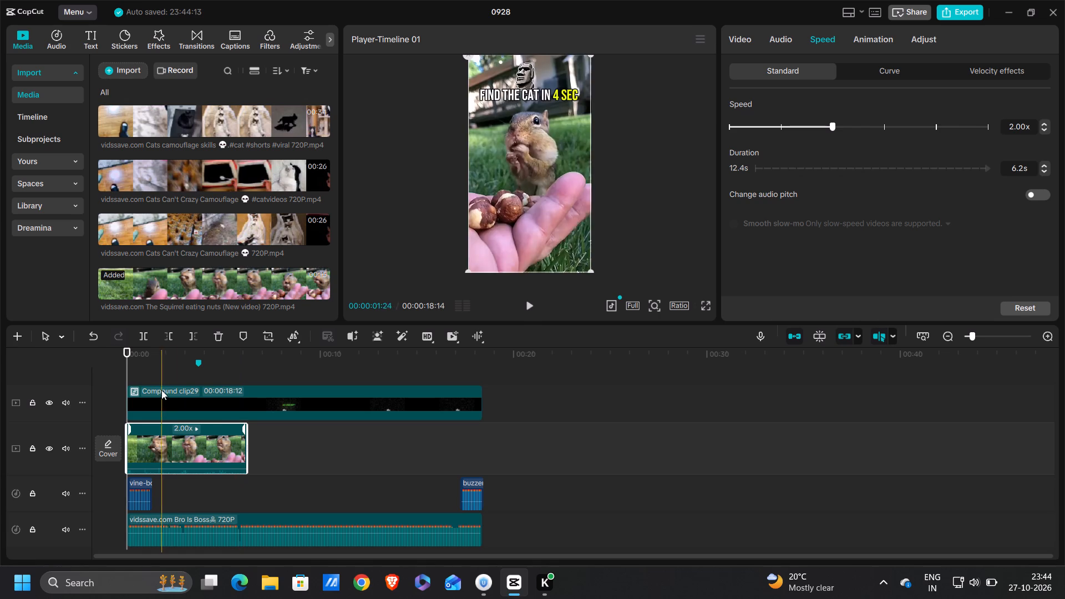
{"action": "left_click", "coordinate": [126, 373]}
{"action": "key", "text": "space"}
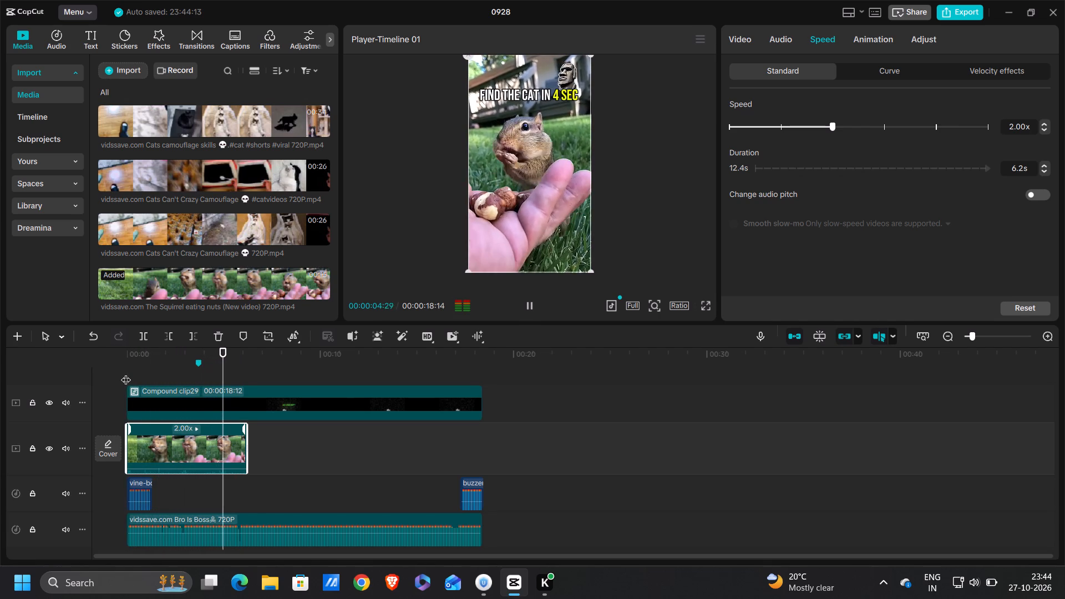
{"action": "key", "text": "space"}
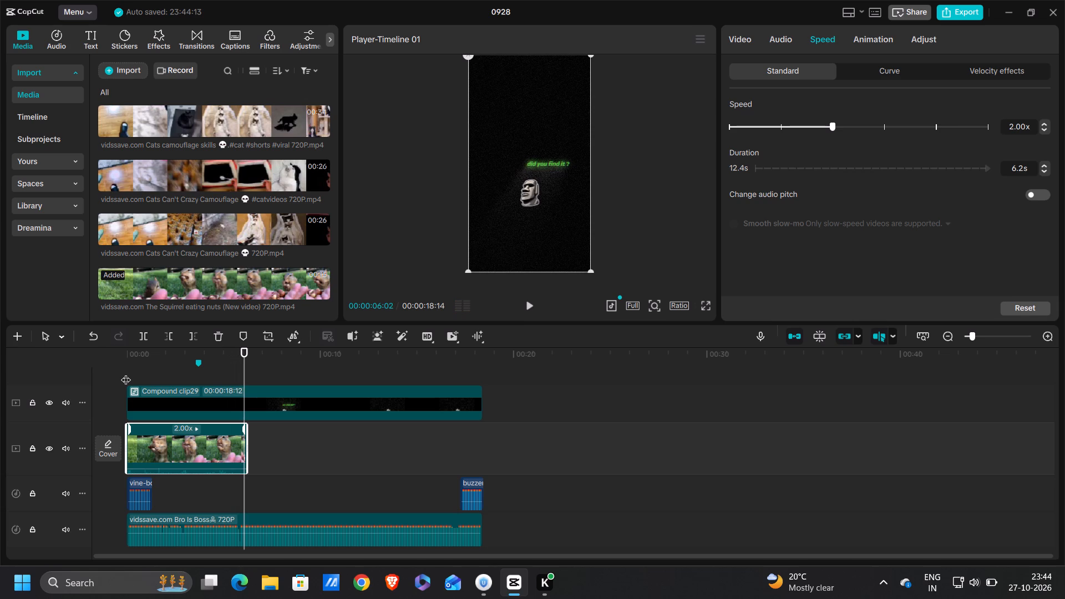
Step through the frames between about 5 and 6 seconds to examine where the "find the cat in 4 sec" caption ends.
{"action": "key", "text": "Left"}
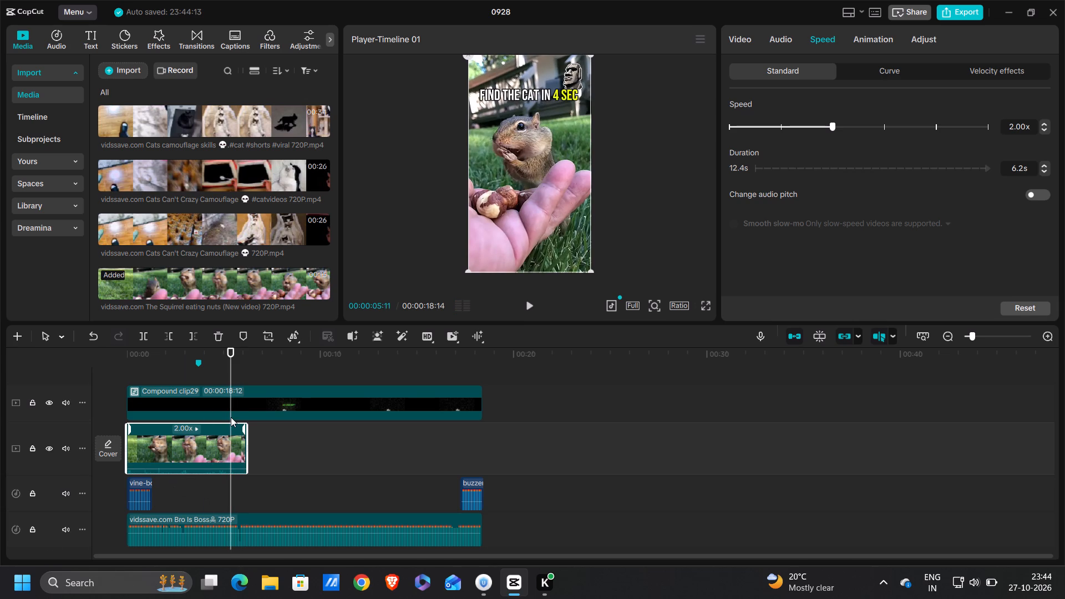
{"action": "key", "text": "Left"}
{"action": "key", "text": "Right"}
{"action": "key", "text": "Right"}
{"action": "key", "text": "Right"}
{"action": "key", "text": "Right"}
{"action": "key", "text": "Right"}
{"action": "key", "text": "Right"}
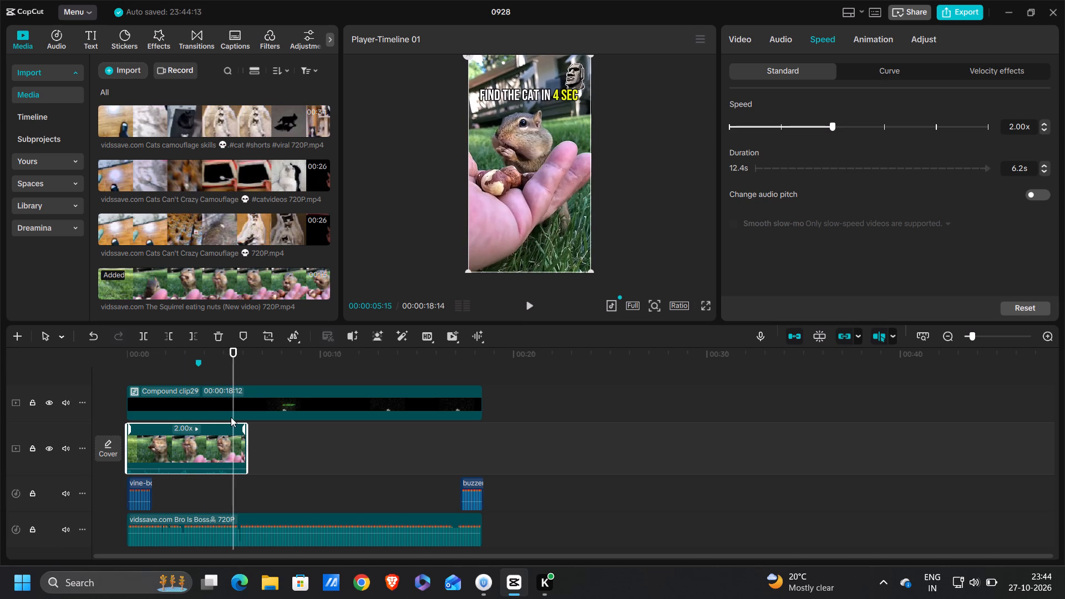
{"action": "key", "text": "Right"}
{"action": "key", "text": "Right"}
{"action": "key", "text": "Right"}
{"action": "key", "text": "Right"}
{"action": "key", "text": "Right"}
{"action": "key", "text": "Right"}
{"action": "key", "text": "Right"}
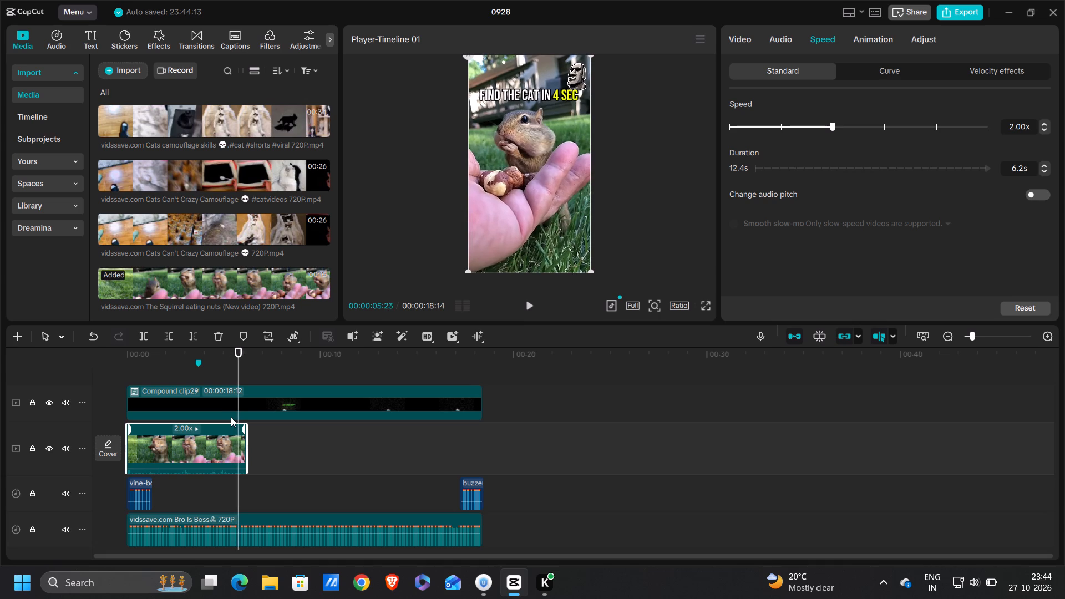
{"action": "key", "text": "Right"}
{"action": "key", "text": "Right"}
{"action": "key", "text": "Right"}
{"action": "key", "text": "Left"}
{"action": "key", "text": "Left"}
{"action": "key", "text": "Right"}
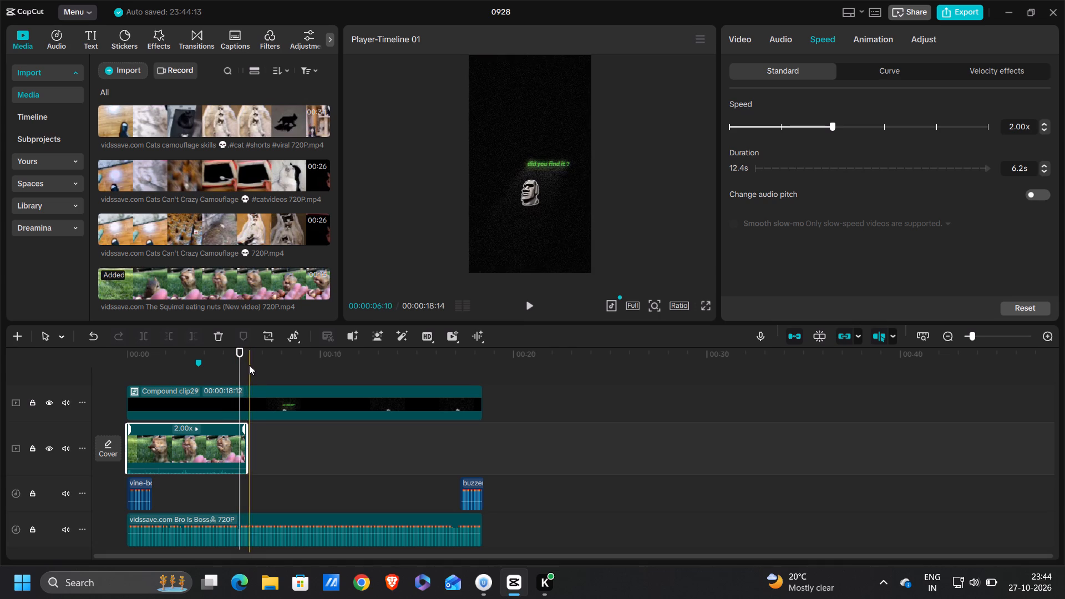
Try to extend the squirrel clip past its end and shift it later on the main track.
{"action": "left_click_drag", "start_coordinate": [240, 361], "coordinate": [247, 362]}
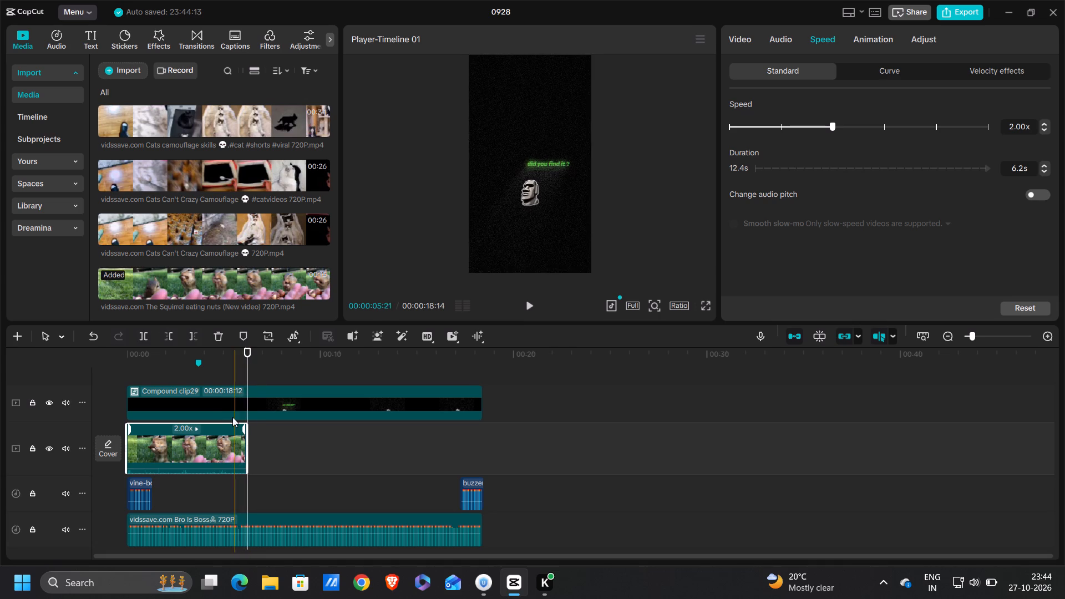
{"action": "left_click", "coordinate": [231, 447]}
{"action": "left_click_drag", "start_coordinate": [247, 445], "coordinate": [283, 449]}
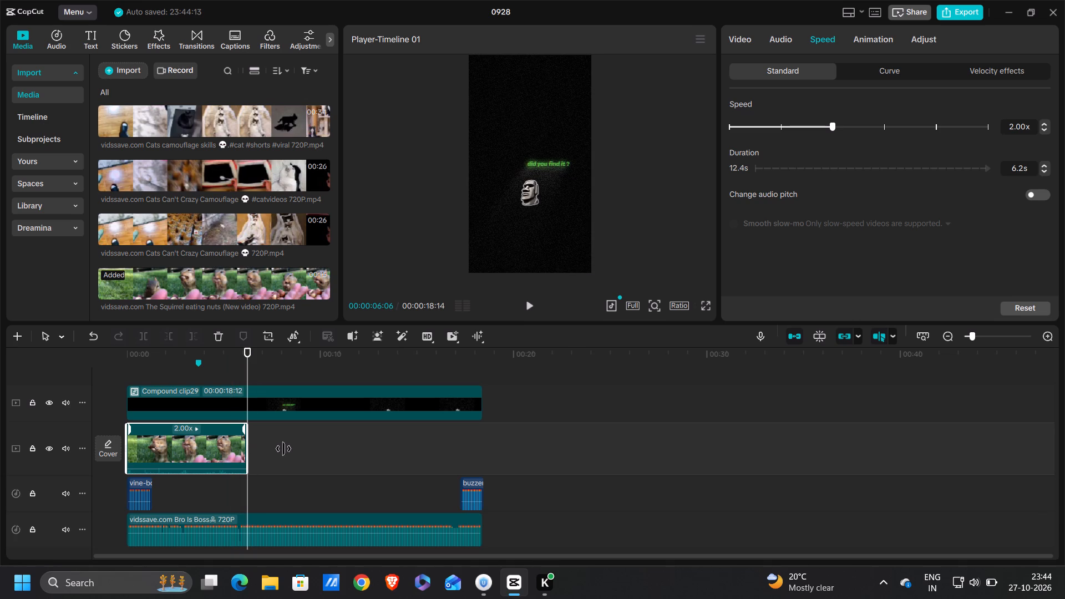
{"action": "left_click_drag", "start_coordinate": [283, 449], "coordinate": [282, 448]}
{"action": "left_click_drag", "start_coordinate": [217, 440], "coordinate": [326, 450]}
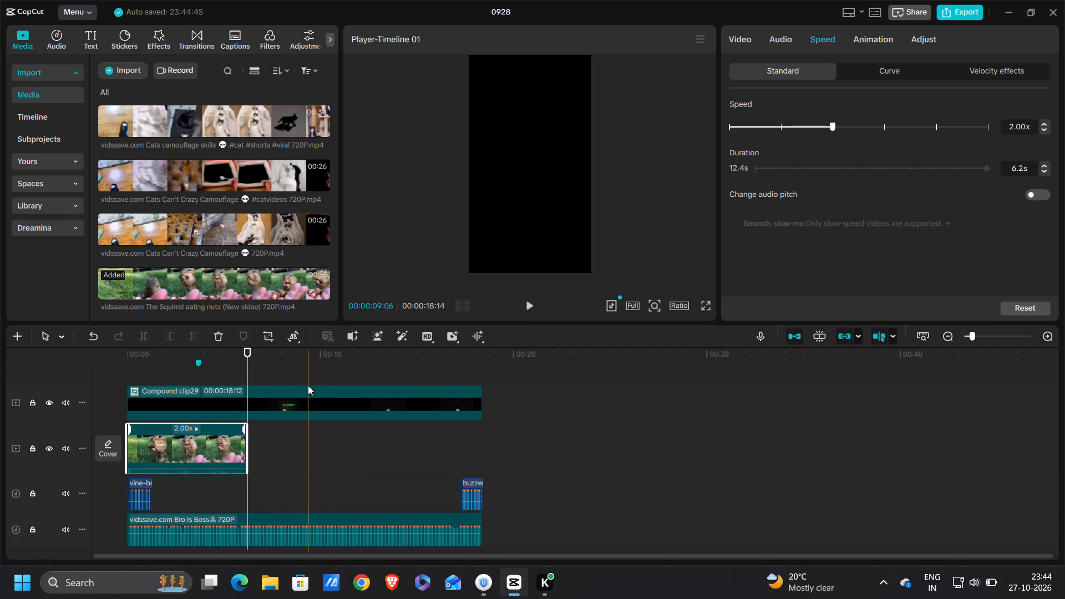
Move the overlay compound clip onto the main track directly after the squirrel clip.
{"action": "left_click_drag", "start_coordinate": [303, 396], "coordinate": [644, 464]}
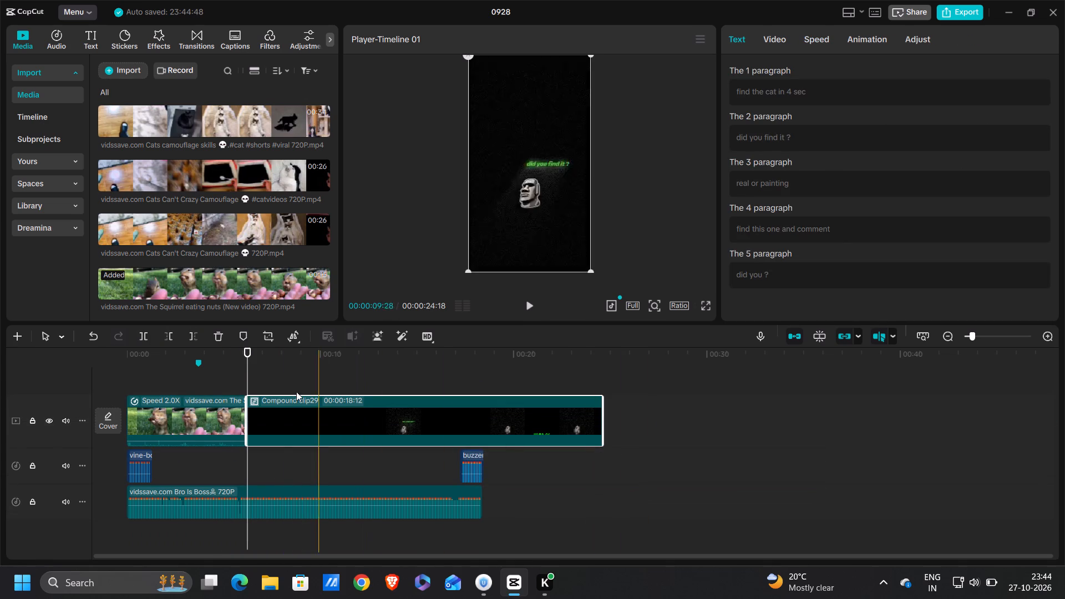
Step through the squirrel clip's last frames and park the playhead at 00:00:06:04, just before its end.
{"action": "left_click", "coordinate": [229, 386]}
{"action": "left_click_drag", "start_coordinate": [230, 382], "coordinate": [243, 387]}
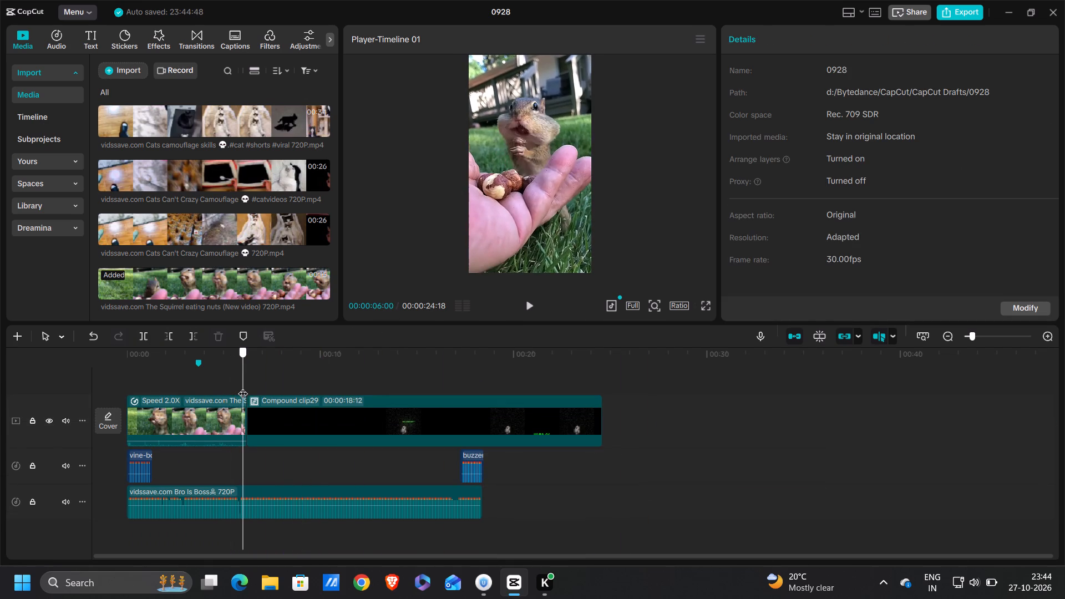
{"action": "left_click_drag", "start_coordinate": [243, 387], "coordinate": [244, 387]}
{"action": "key", "text": "Right"}
{"action": "key", "text": "Right"}
{"action": "key", "text": "Right"}
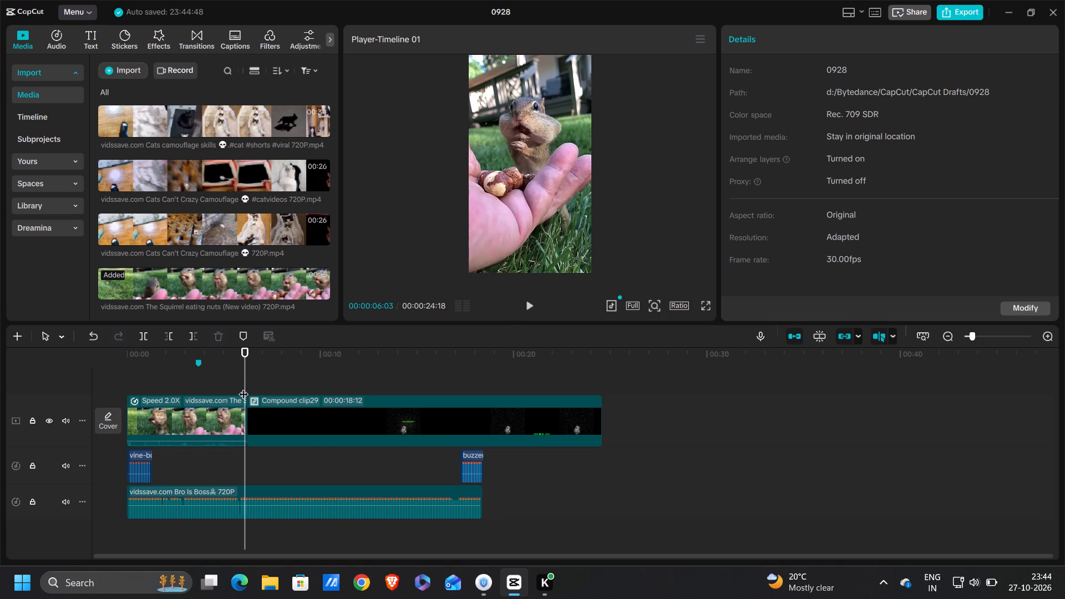
{"action": "key", "text": "Right"}
{"action": "key", "text": "Right"}
{"action": "key", "text": "Left"}
{"action": "key", "text": "Left"}
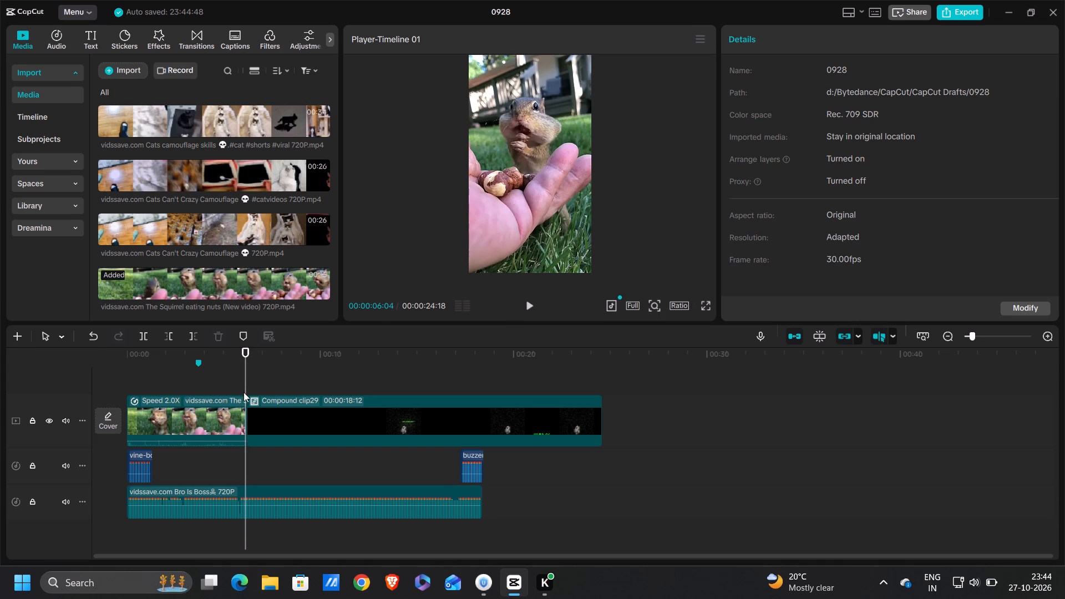
Crop the squirrel clip, cutting roughly a tenth of the frame height off both the top and the bottom.
{"action": "left_click", "coordinate": [242, 397]}
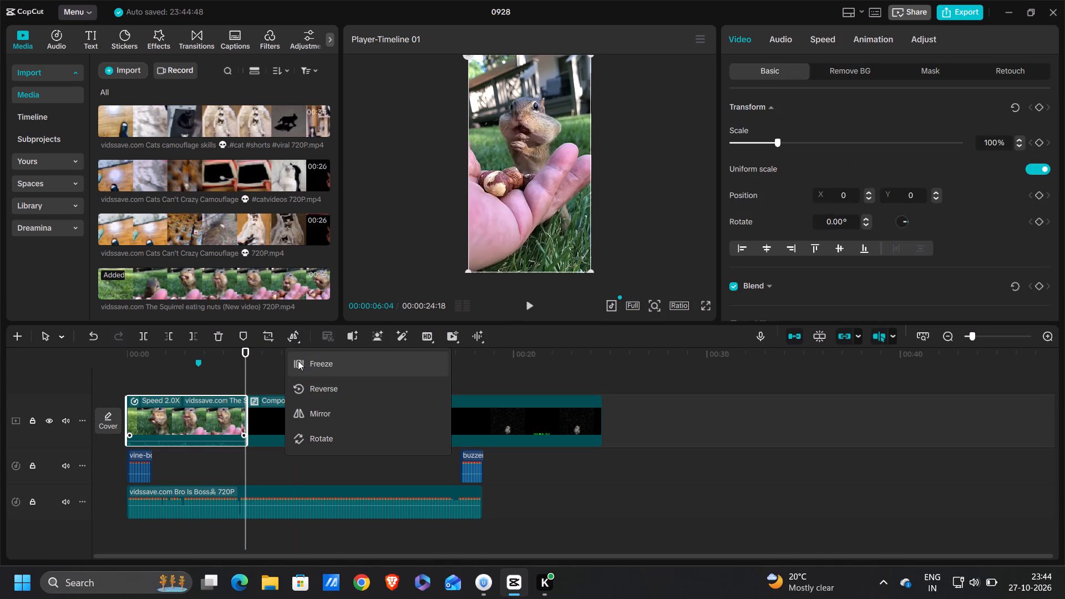
{"action": "left_click", "coordinate": [265, 331]}
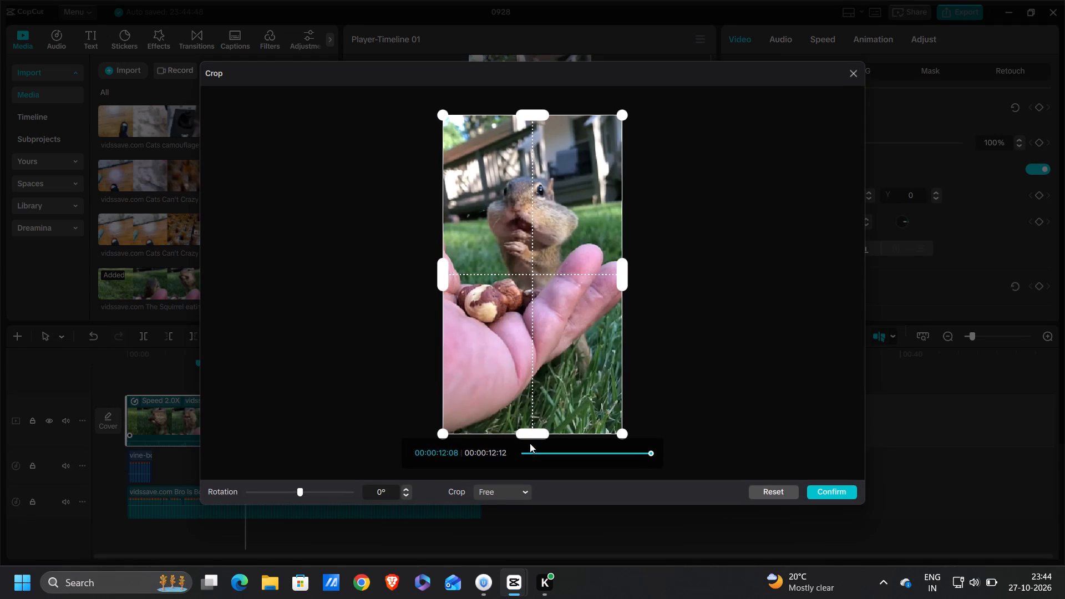
{"action": "left_click_drag", "start_coordinate": [530, 439], "coordinate": [551, 400]}
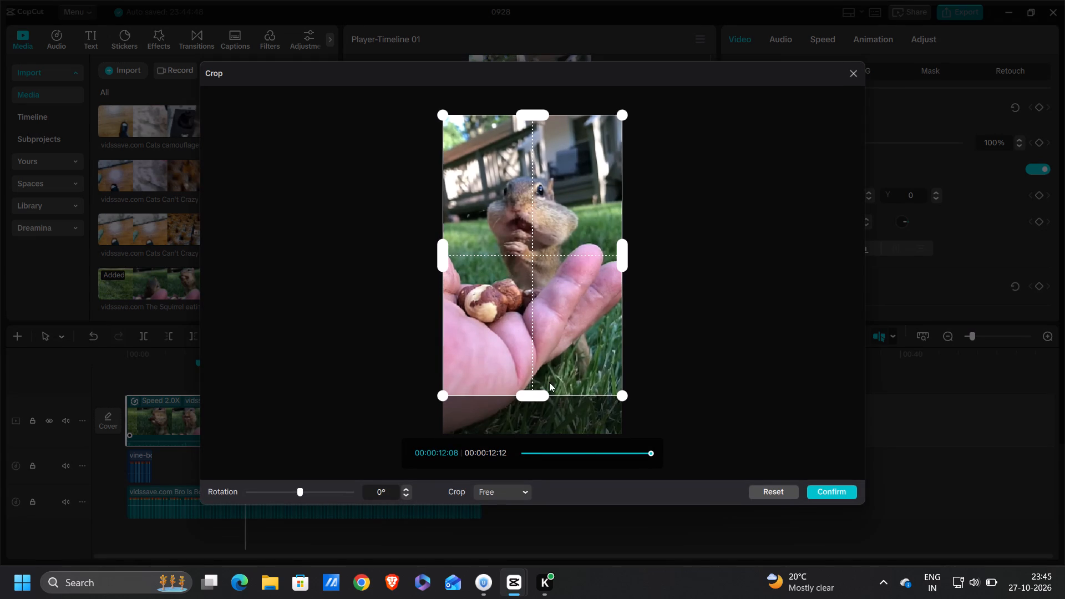
{"action": "left_click_drag", "start_coordinate": [529, 116], "coordinate": [529, 118]}
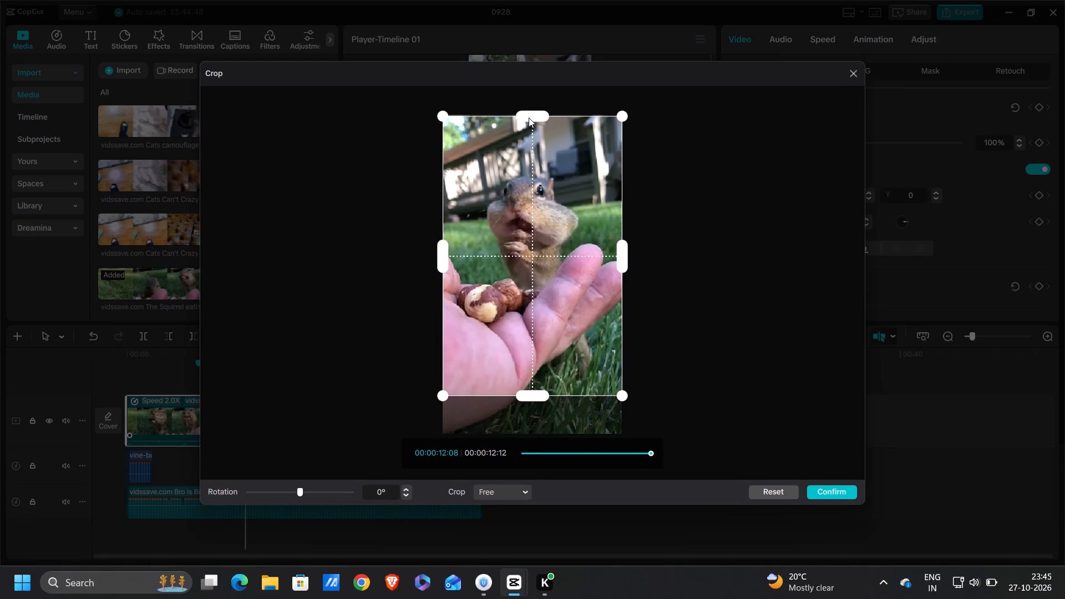
{"action": "left_click_drag", "start_coordinate": [529, 118], "coordinate": [529, 145]}
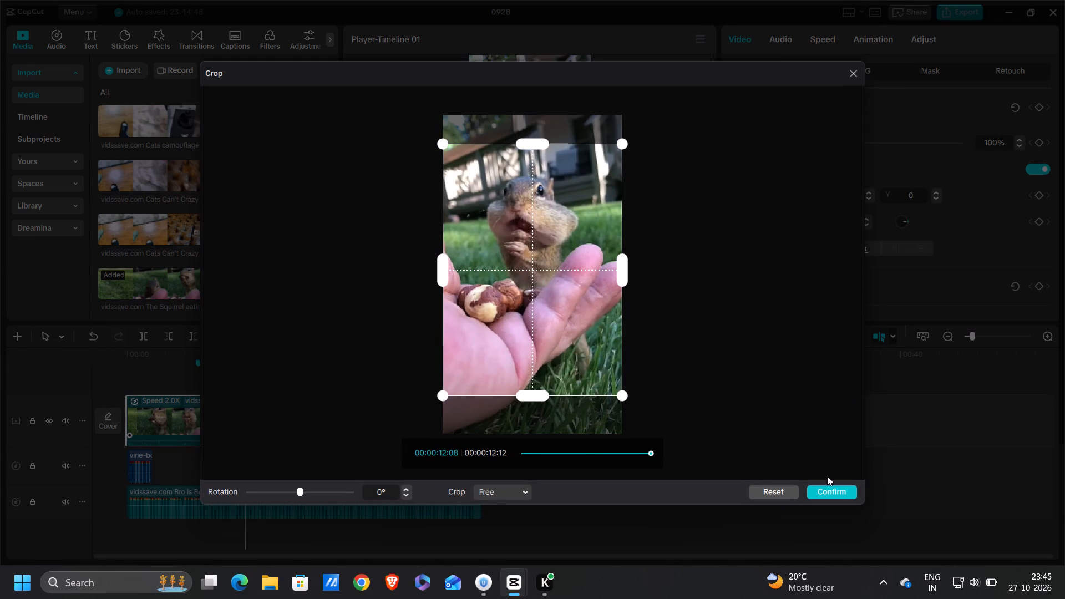
{"action": "left_click", "coordinate": [824, 480]}
{"action": "left_click", "coordinate": [824, 494]}
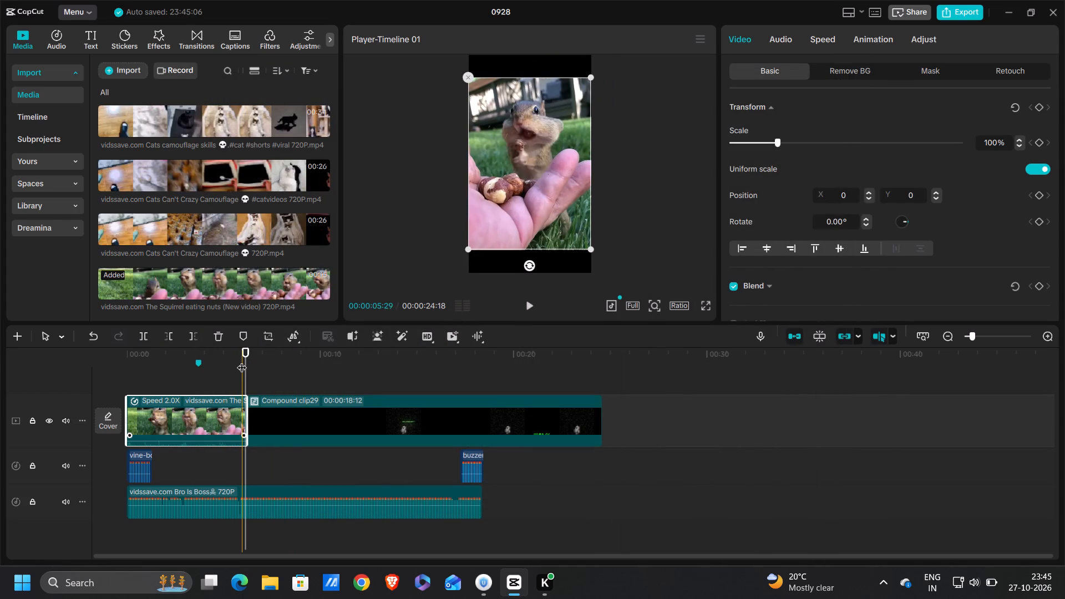
Add a freeze frame at the playhead near the squirrel clip's end and play across the join.
{"action": "left_click", "coordinate": [302, 361]}
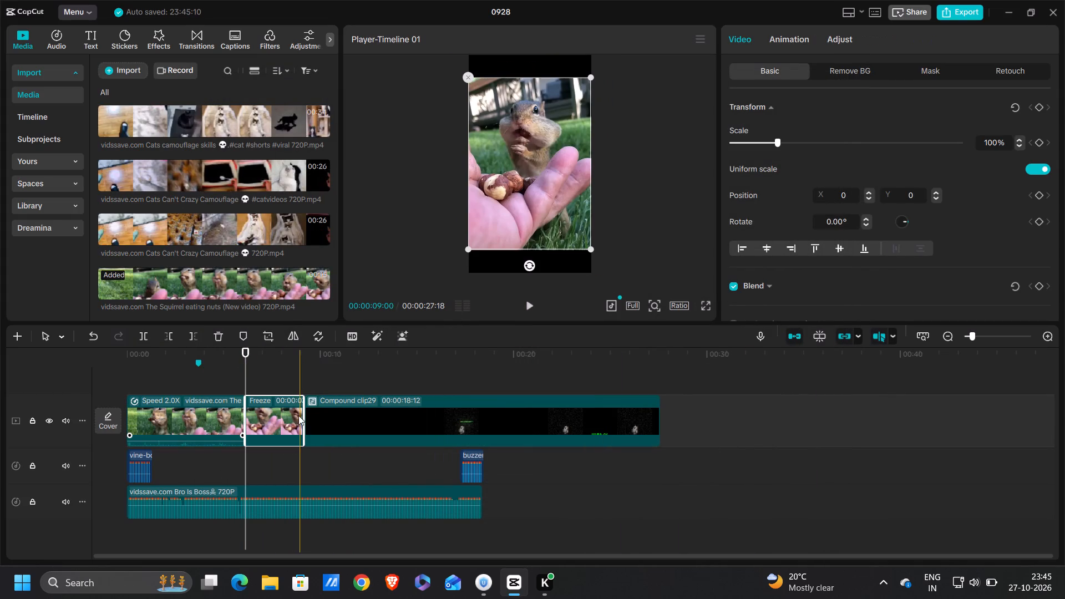
{"action": "scroll", "coordinate": [225, 445], "scroll_direction": "down", "scroll_amount": 3, "text": "ctrl"}
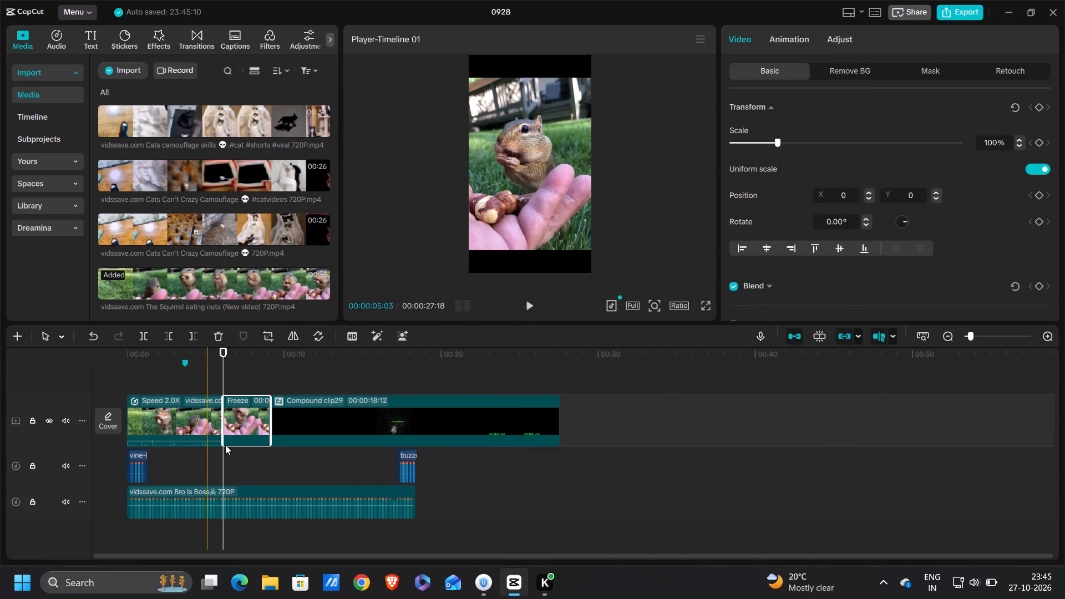
{"action": "left_click", "coordinate": [214, 390]}
{"action": "key", "text": "space"}
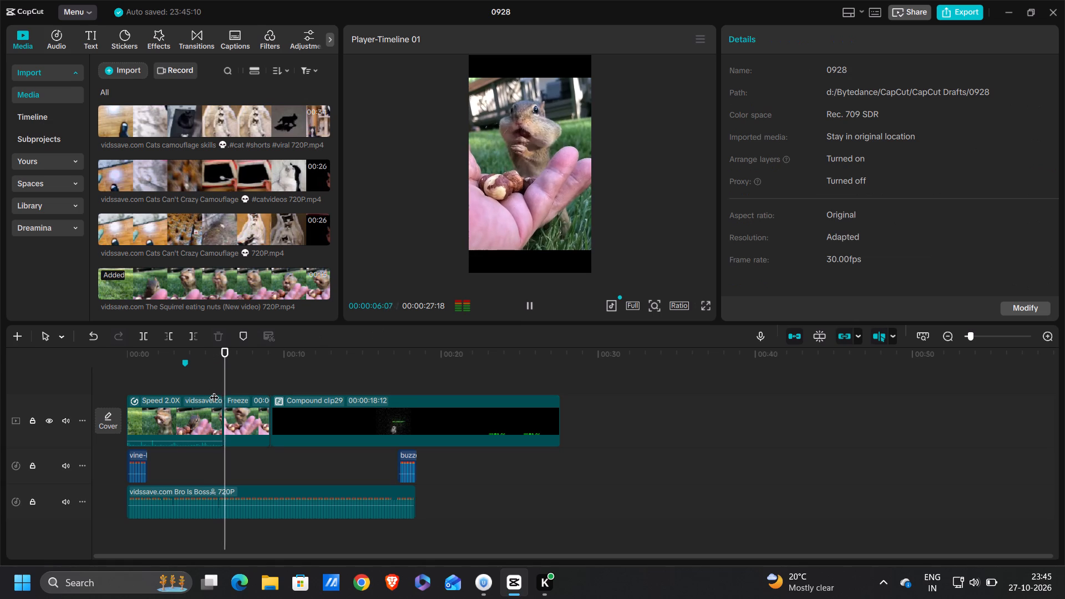
{"action": "key", "text": "space"}
Move the overlay compound clip onto a track above the squirrel clip, starting at the beginning of the timeline.
{"action": "left_click_drag", "start_coordinate": [344, 436], "coordinate": [116, 375]}
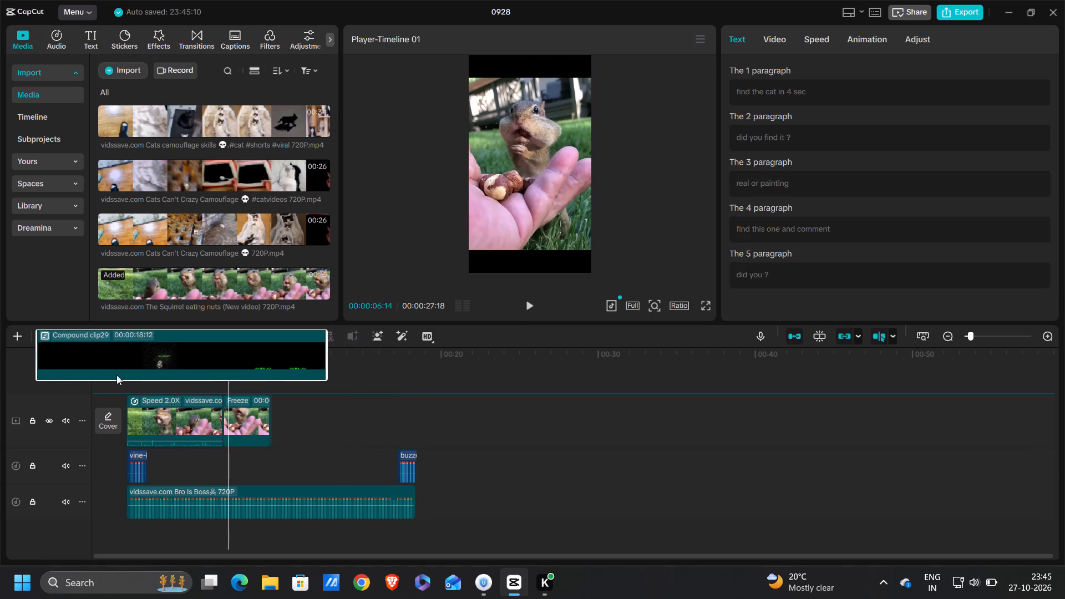
{"action": "left_click_drag", "start_coordinate": [116, 375], "coordinate": [193, 384]}
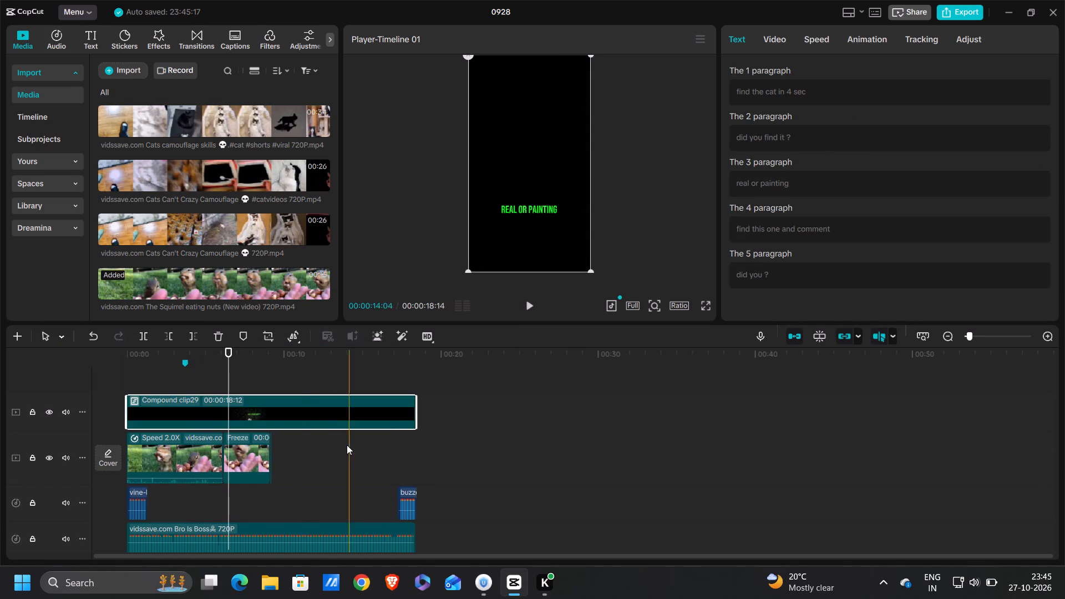
Break the overlay compound clip back up into its separate captions, images and effects.
{"action": "right_click", "coordinate": [302, 412]}
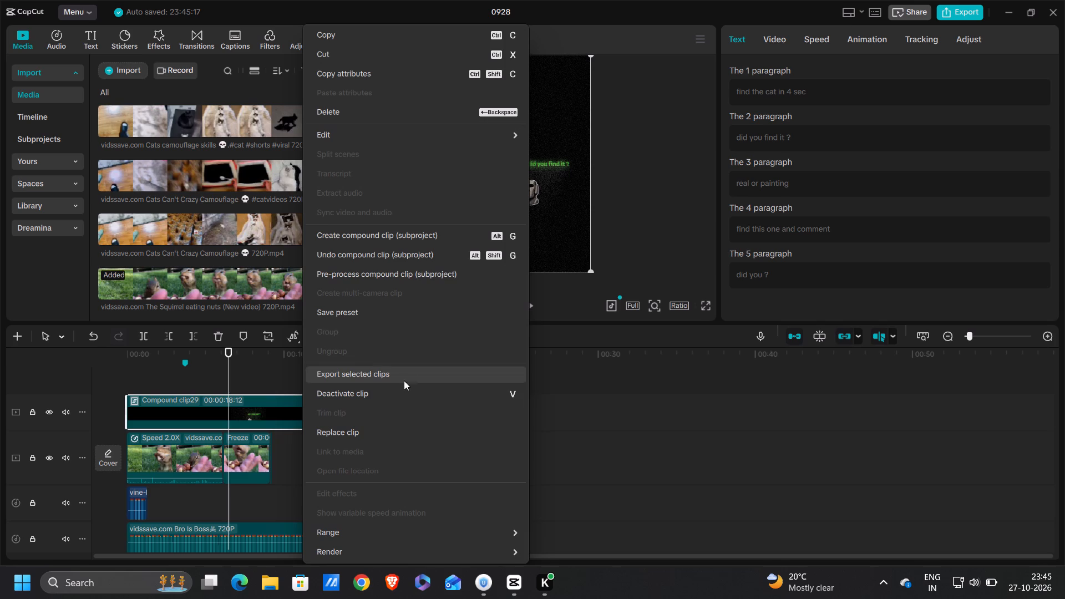
{"action": "left_click", "coordinate": [407, 254]}
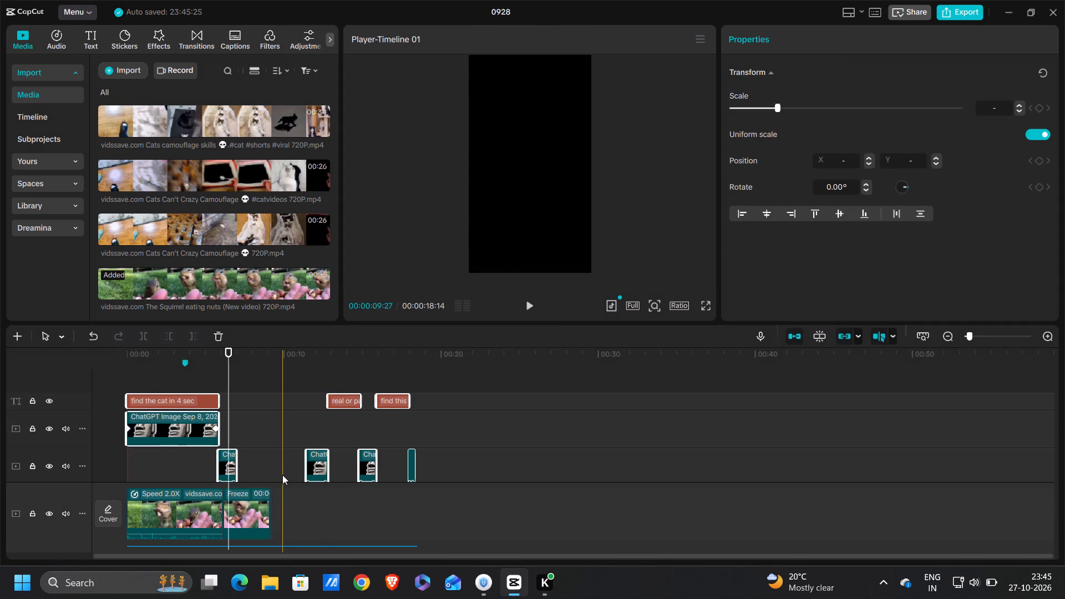
Shift the stone-head image, retro effect and "did you find it ?" caption together to the freeze frame's start, and play that part.
{"action": "scroll", "coordinate": [282, 475], "scroll_direction": "up", "scroll_amount": 7, "text": "ctrl"}
{"action": "left_click", "coordinate": [288, 419]}
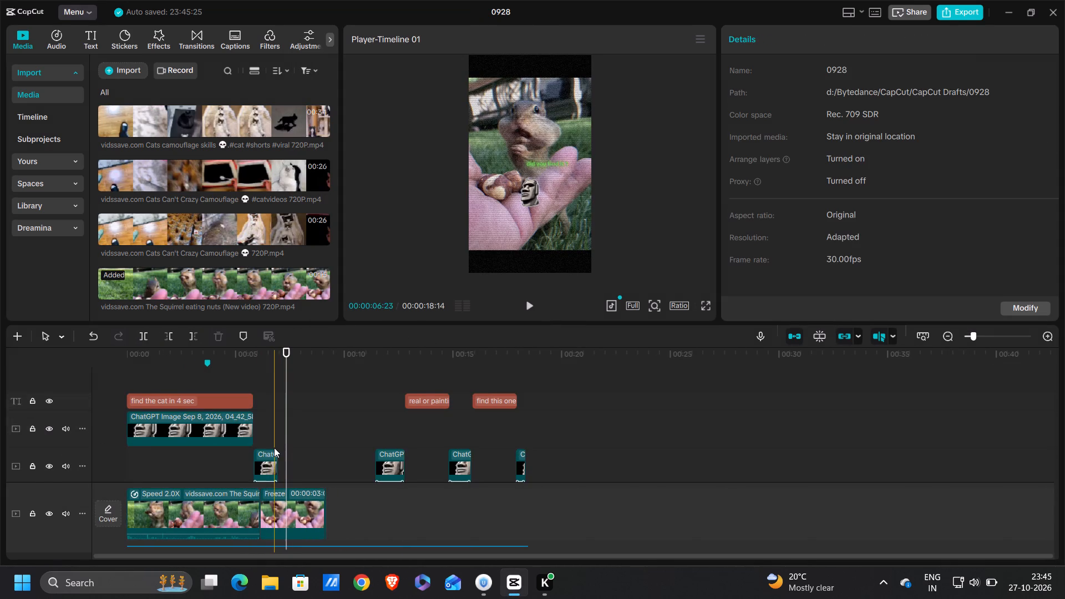
{"action": "scroll", "coordinate": [274, 448], "scroll_direction": "down", "scroll_amount": 2}
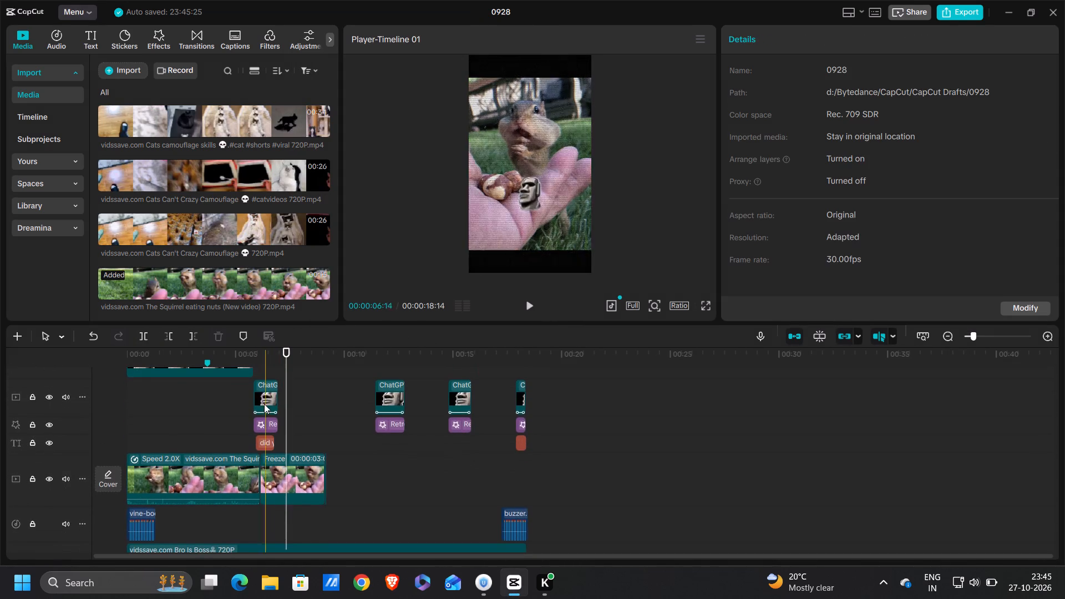
{"action": "left_click_drag", "start_coordinate": [250, 391], "coordinate": [275, 436]}
{"action": "left_click_drag", "start_coordinate": [268, 390], "coordinate": [275, 393]}
{"action": "left_click", "coordinate": [235, 413]}
{"action": "key", "text": "space"}
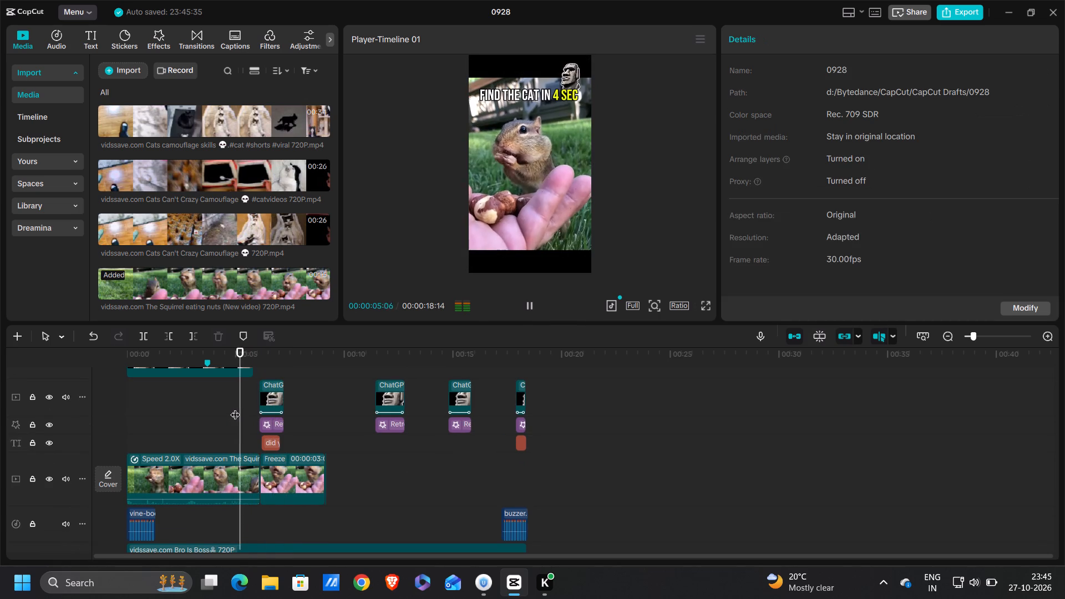
{"action": "key", "text": "space"}
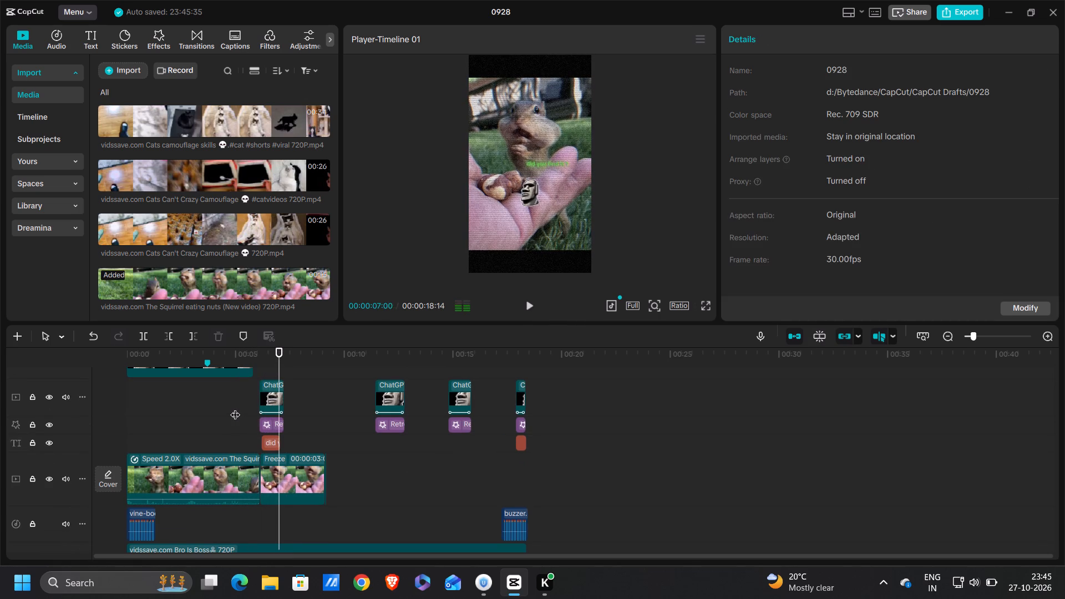
Extend the first stone-head image overlay to the start of the freeze frame and play across the transition.
{"action": "left_click", "coordinate": [246, 362]}
{"action": "left_click", "coordinate": [244, 372]}
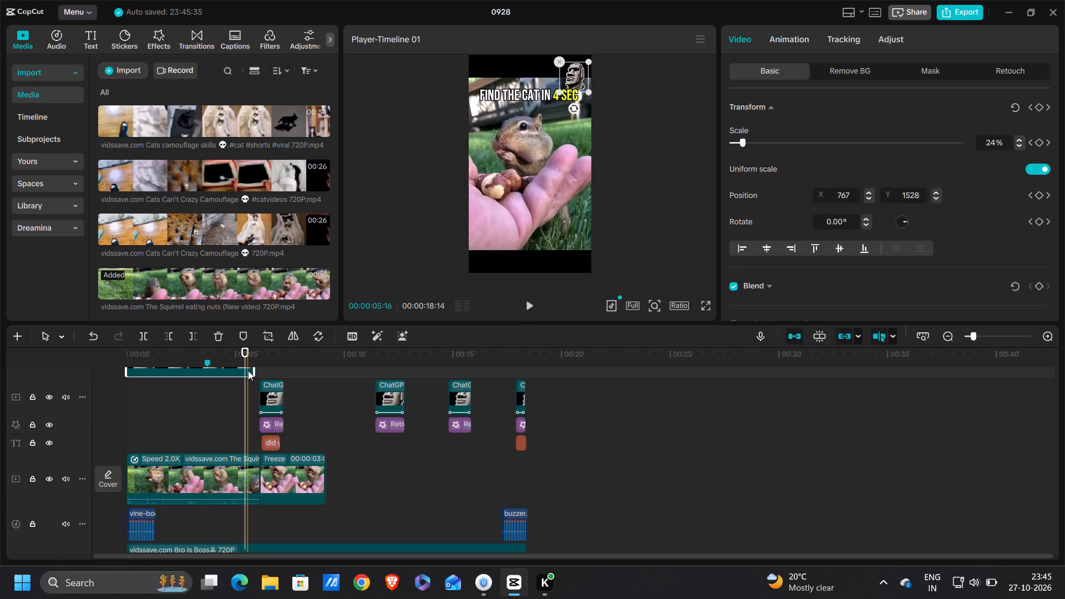
{"action": "left_click_drag", "start_coordinate": [255, 372], "coordinate": [261, 372]}
{"action": "left_click", "coordinate": [256, 402]}
{"action": "key", "text": "space"}
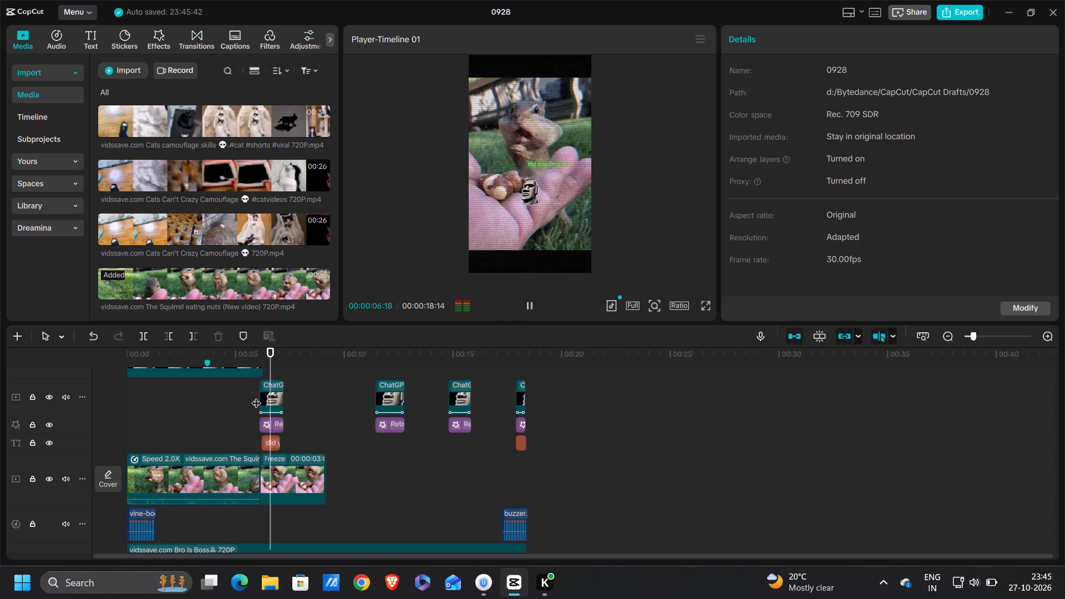
{"action": "key", "text": "space"}
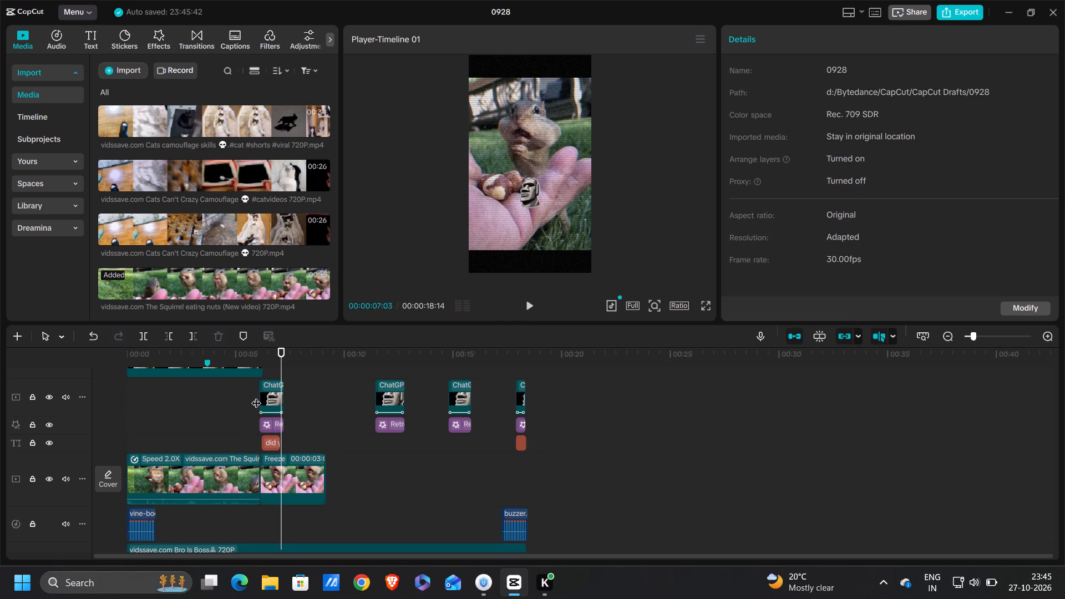
{"action": "key", "text": "space"}
{"action": "key", "text": "space"}
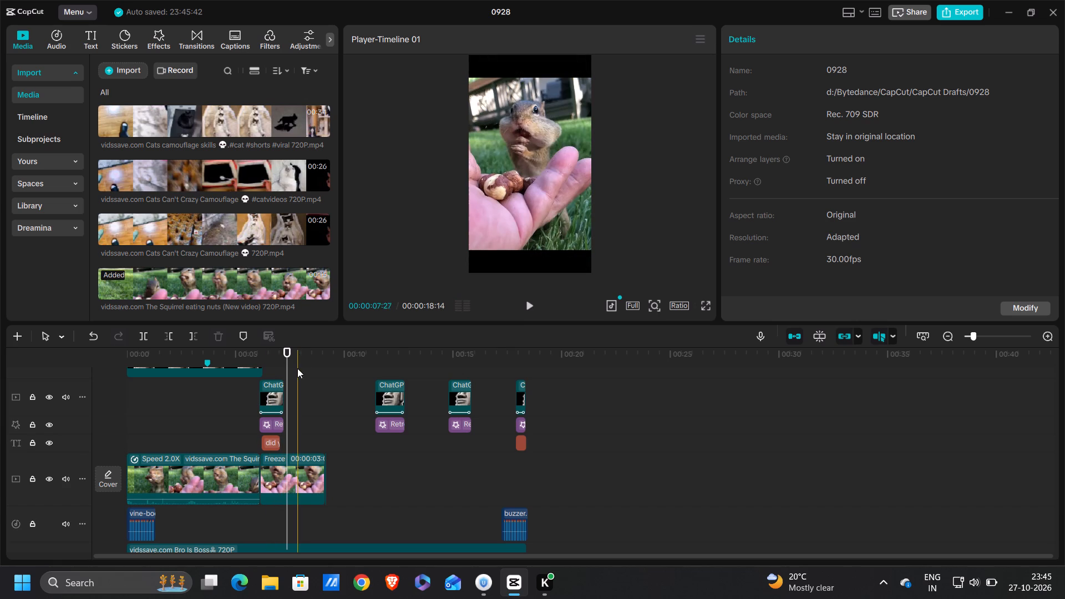
Trim off the rest of the freeze frame after 00:00:07:08, where the second stone-head overlay ends.
{"action": "left_click", "coordinate": [287, 367]}
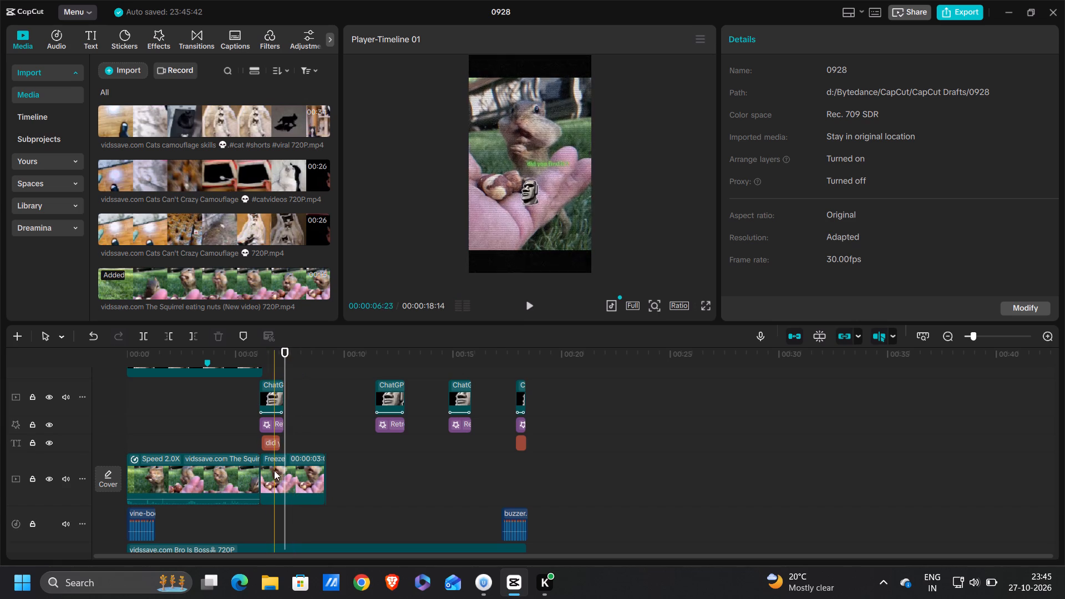
{"action": "left_click", "coordinate": [285, 475]}
{"action": "left_click", "coordinate": [196, 334]}
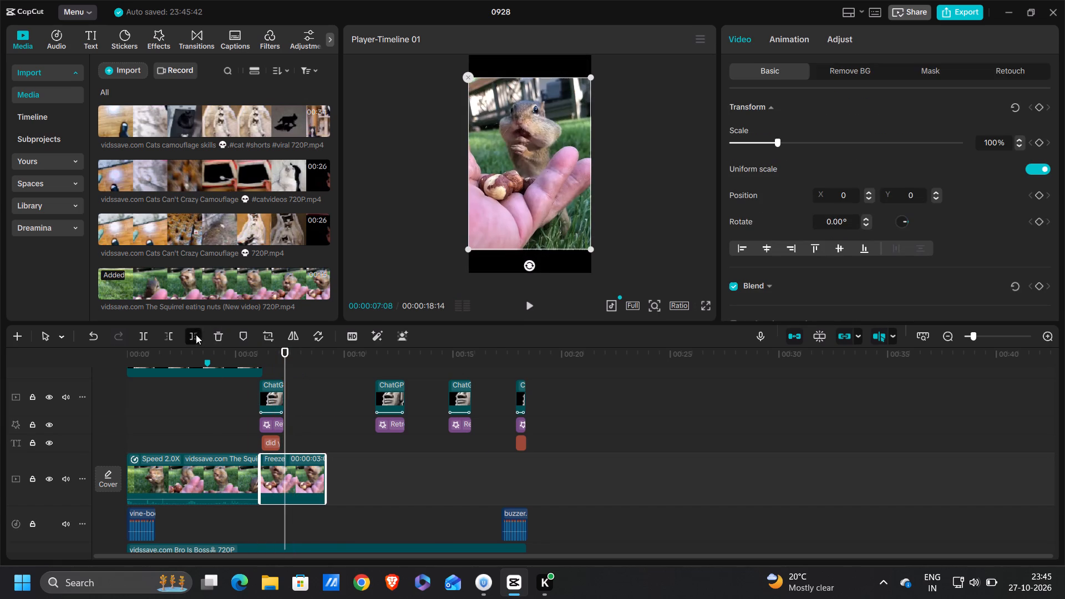
Find the "Cats Trolling Their Owners" video in the imported media and place it on the main track directly after the freeze frame.
{"action": "scroll", "coordinate": [282, 414], "scroll_direction": "down", "scroll_amount": 1}
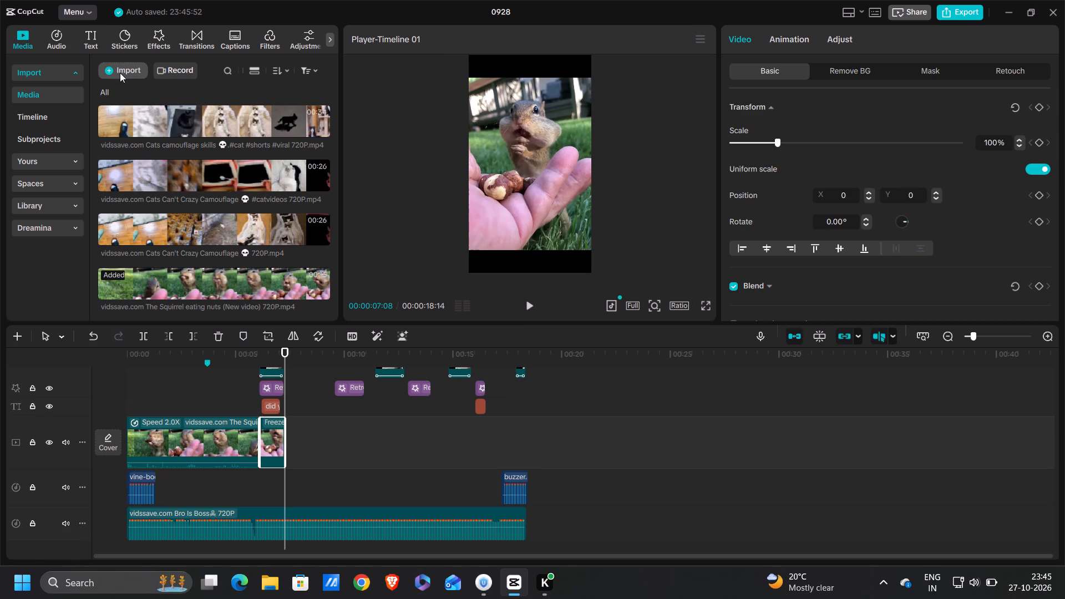
{"action": "scroll", "coordinate": [175, 178], "scroll_direction": "up", "scroll_amount": 9}
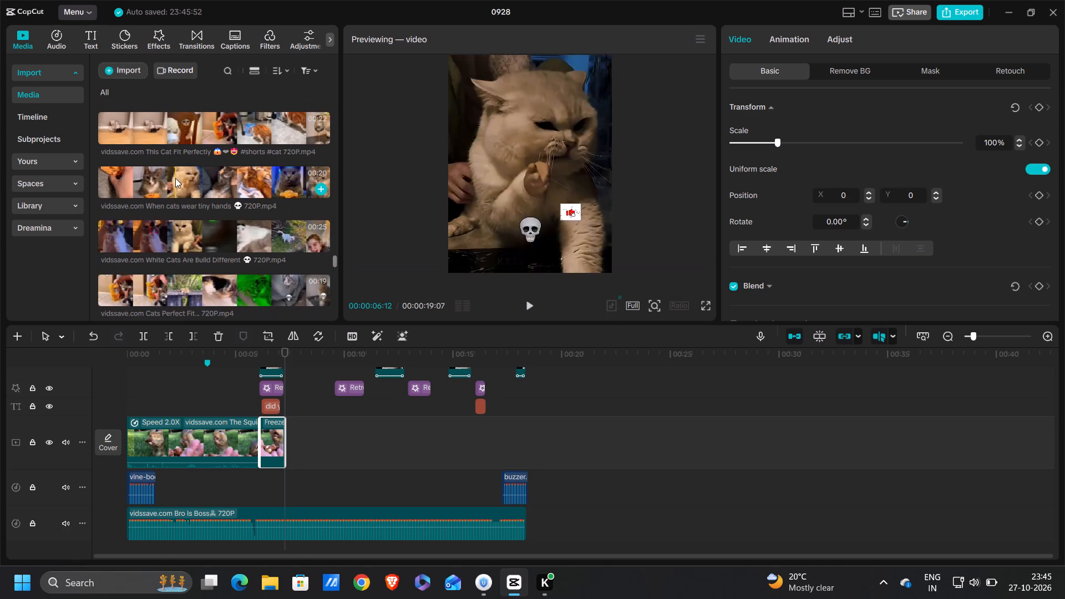
{"action": "scroll", "coordinate": [175, 178], "scroll_direction": "up", "scroll_amount": 1}
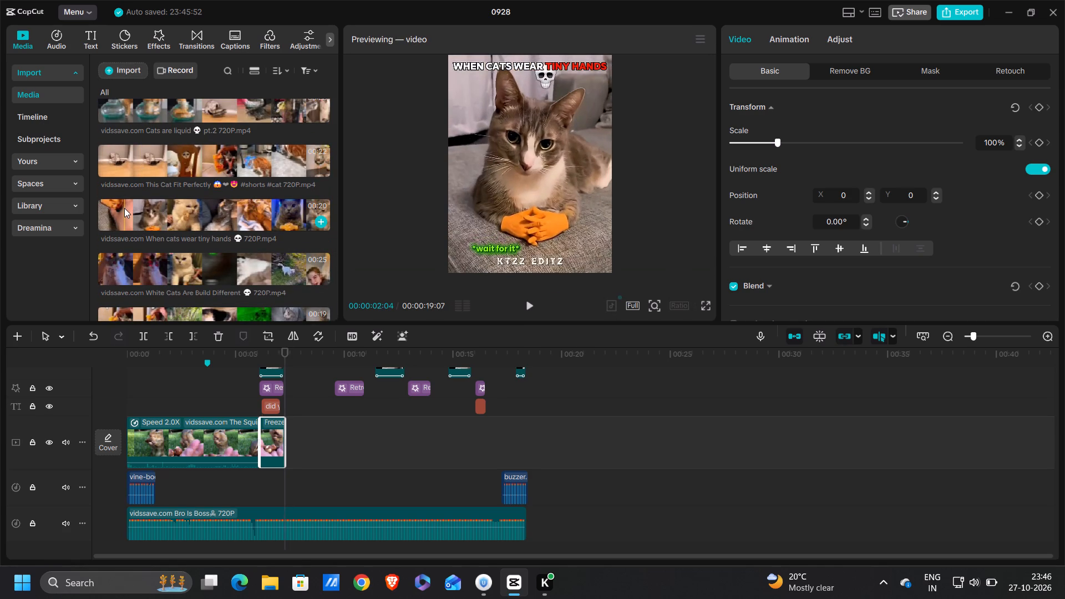
{"action": "scroll", "coordinate": [124, 208], "scroll_direction": "up", "scroll_amount": 1}
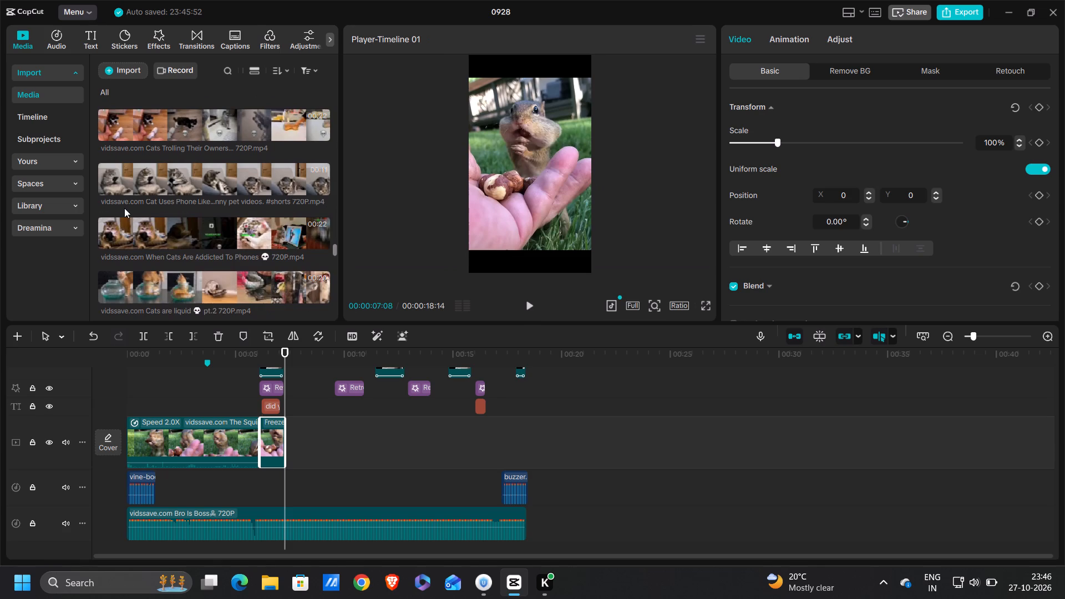
{"action": "scroll", "coordinate": [124, 208], "scroll_direction": "up", "scroll_amount": 1}
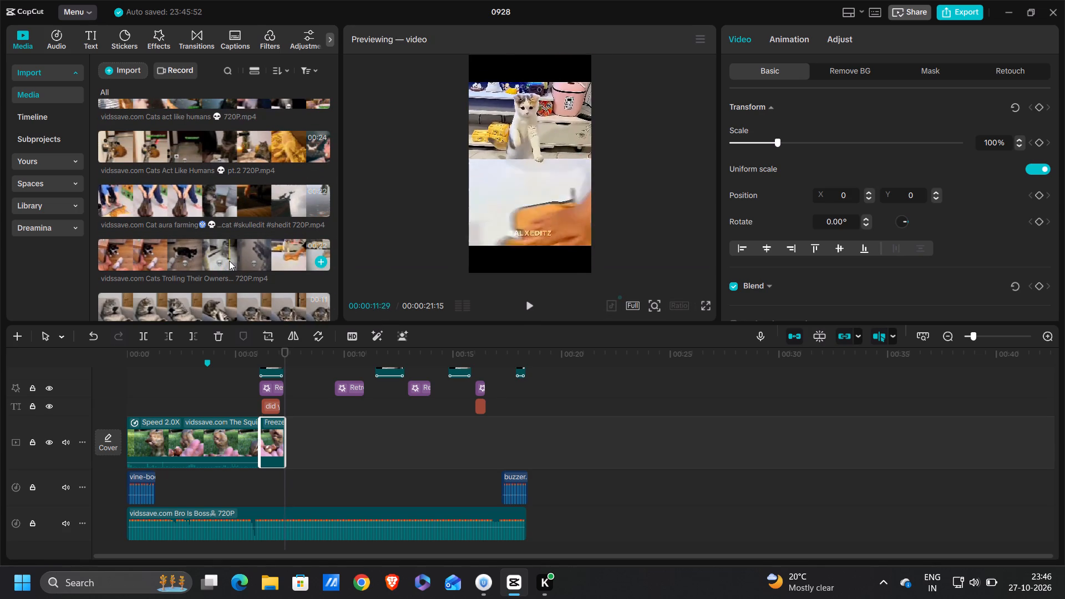
{"action": "left_click_drag", "start_coordinate": [214, 264], "coordinate": [403, 430]}
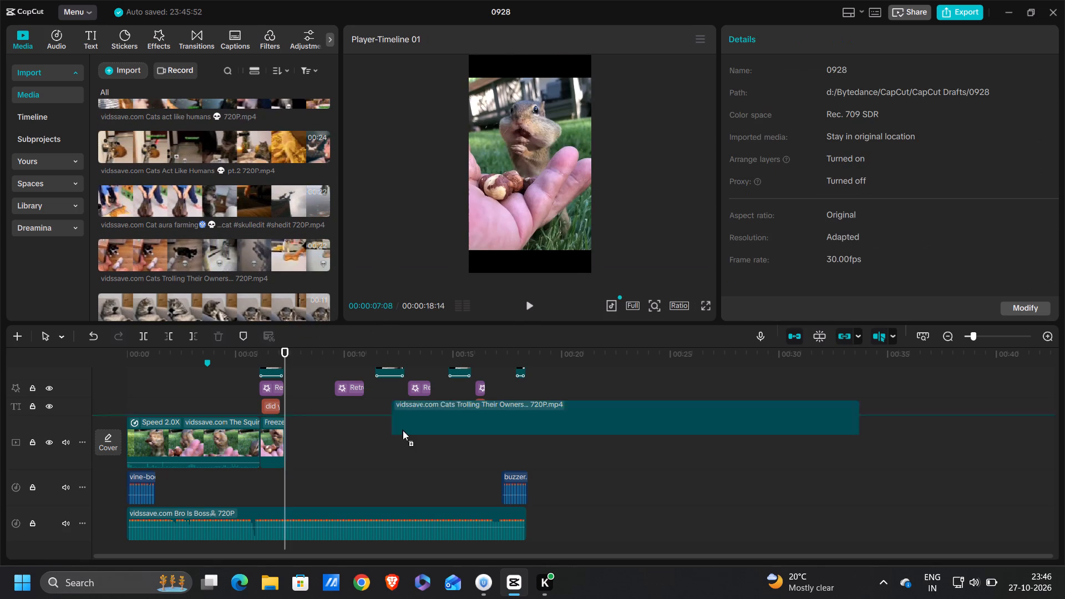
{"action": "left_click_drag", "start_coordinate": [403, 430], "coordinate": [307, 450]}
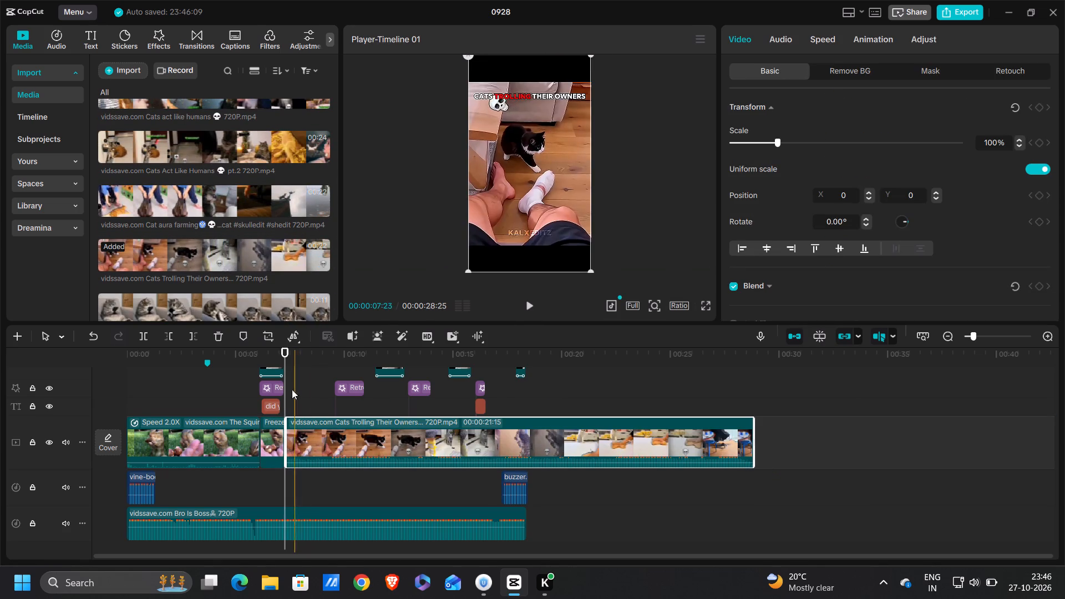
Trim off the start of the "Cats Trolling Their Owners" clip up to the kitten-and-cloth scene at 00:00:18:14.
{"action": "left_click_drag", "start_coordinate": [284, 359], "coordinate": [346, 390]}
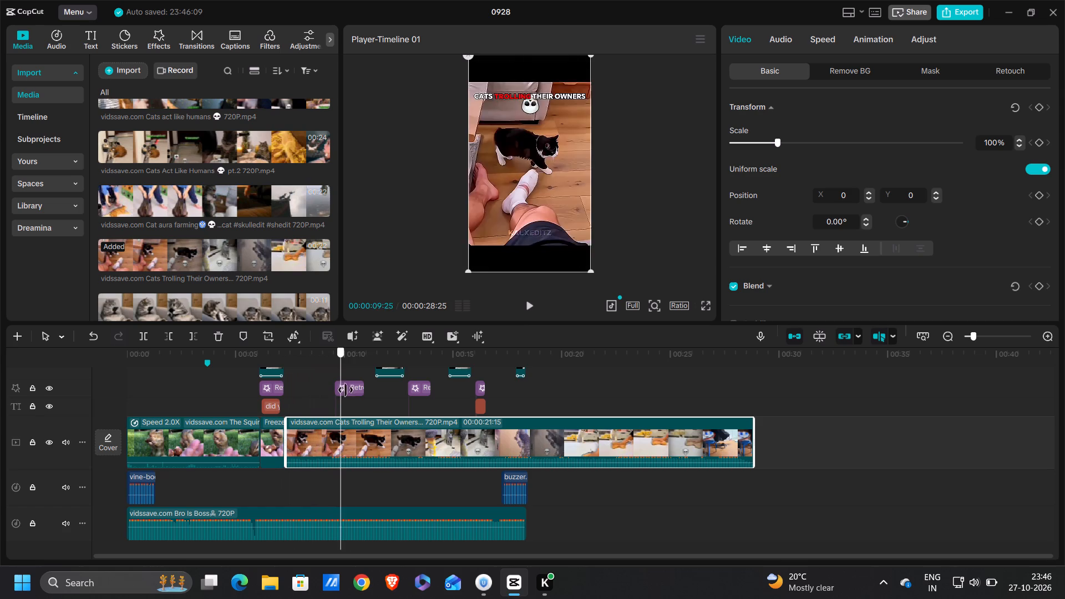
{"action": "left_click_drag", "start_coordinate": [346, 390], "coordinate": [526, 423]}
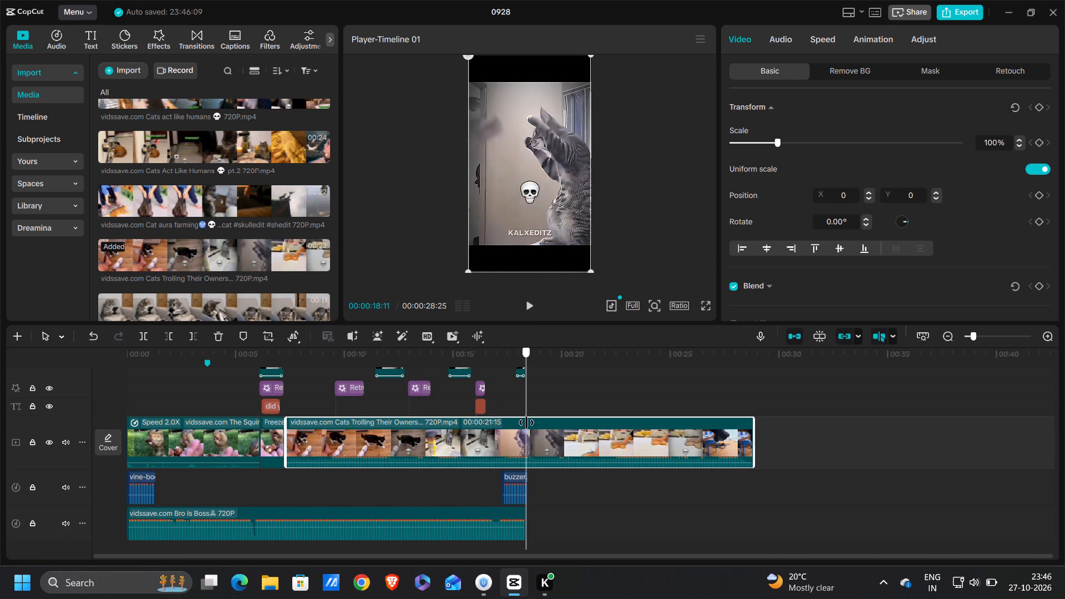
{"action": "left_click_drag", "start_coordinate": [526, 423], "coordinate": [516, 397]}
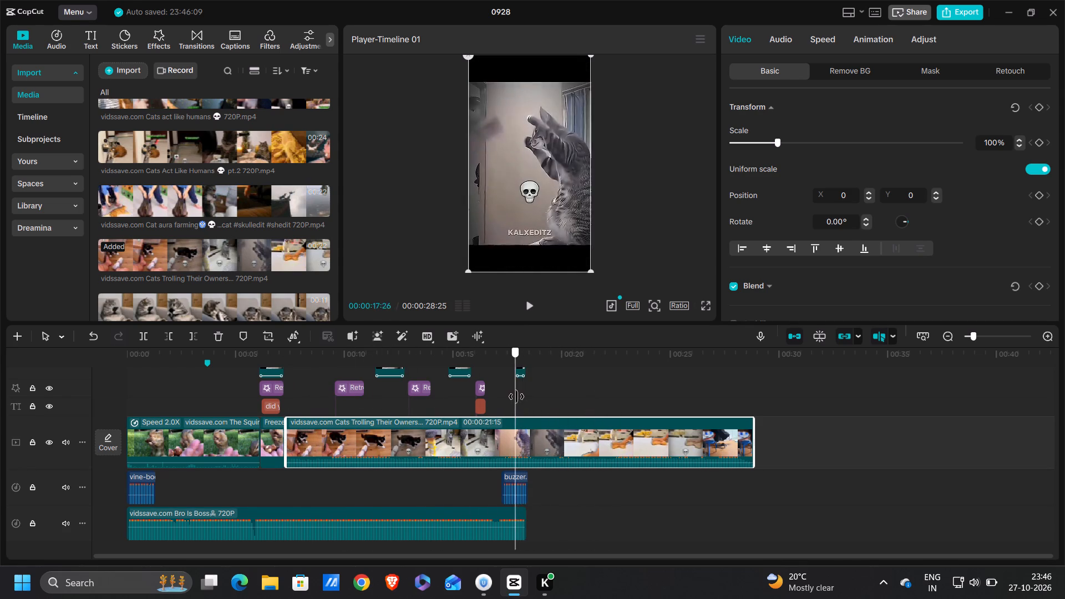
{"action": "left_click_drag", "start_coordinate": [516, 397], "coordinate": [528, 401]}
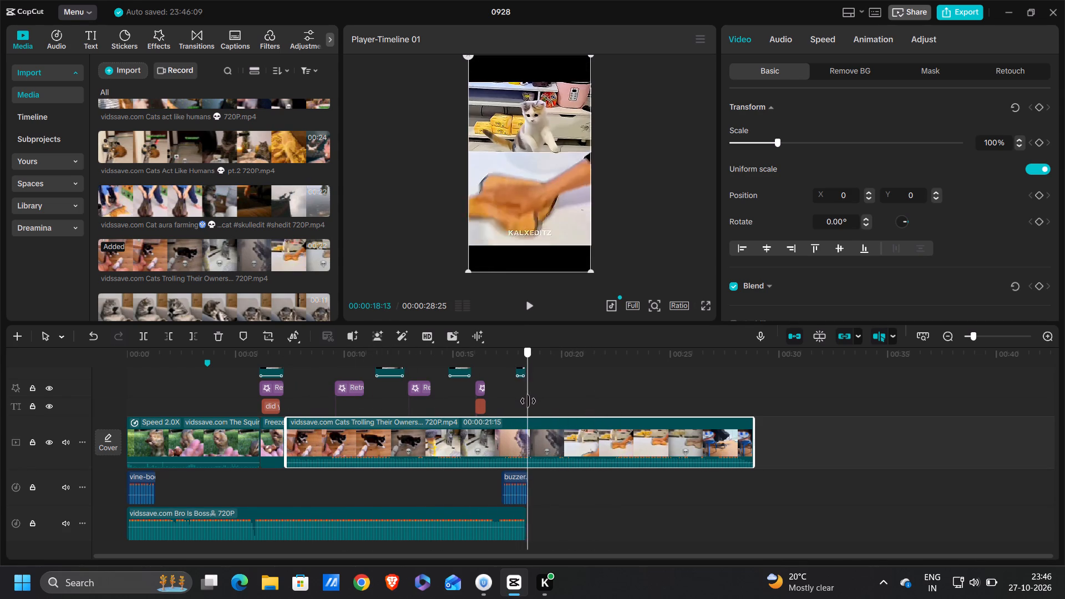
{"action": "left_click_drag", "start_coordinate": [528, 401], "coordinate": [529, 400]}
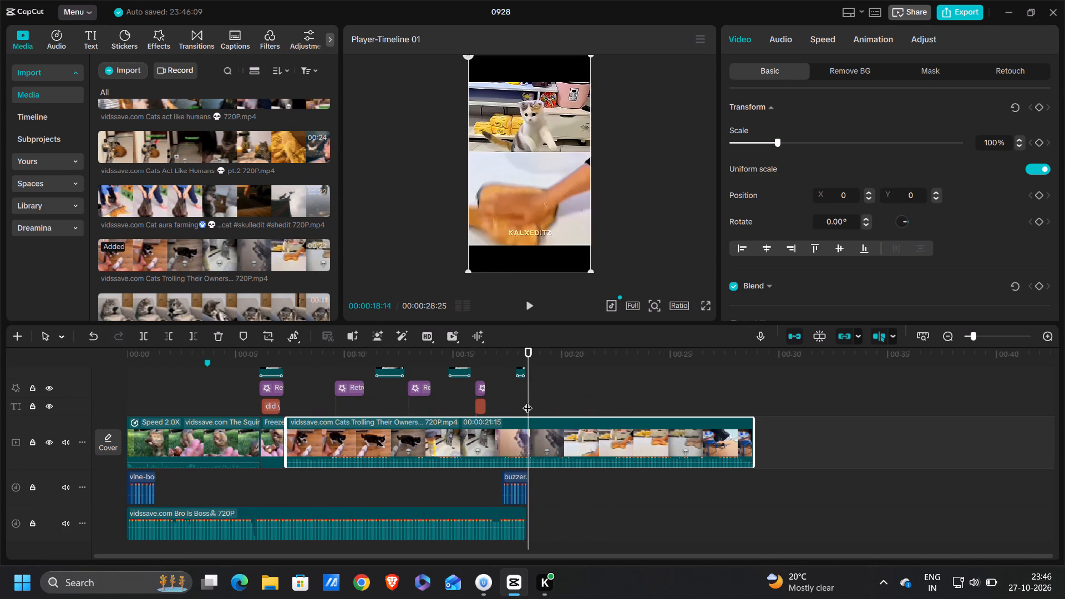
{"action": "left_click", "coordinate": [174, 334]}
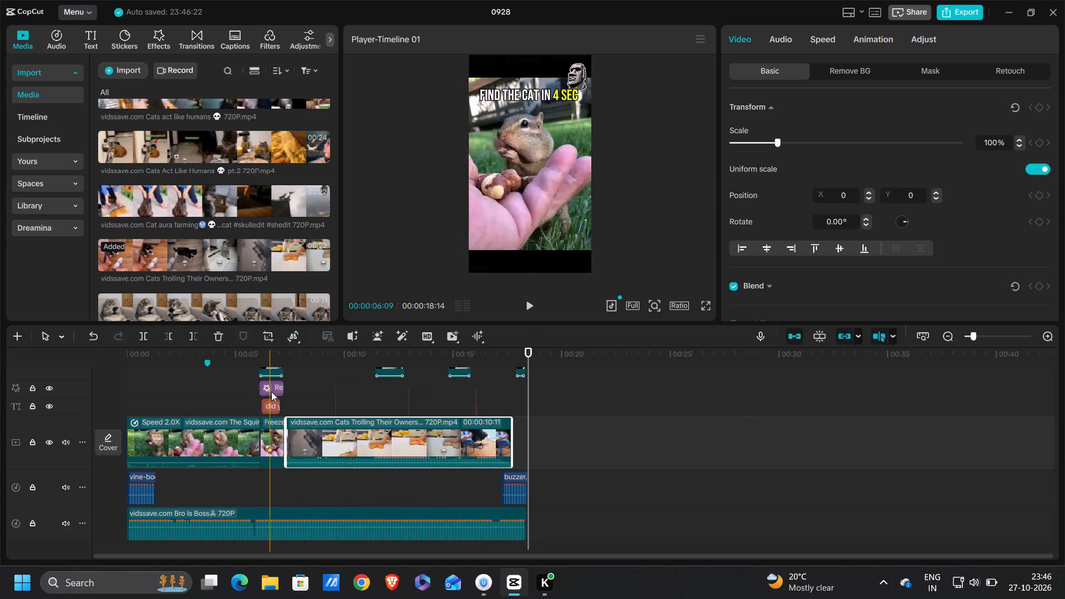
Lower the trimmed kitten clip's audio volume all the way down to silence it.
{"action": "left_click", "coordinate": [288, 384]}
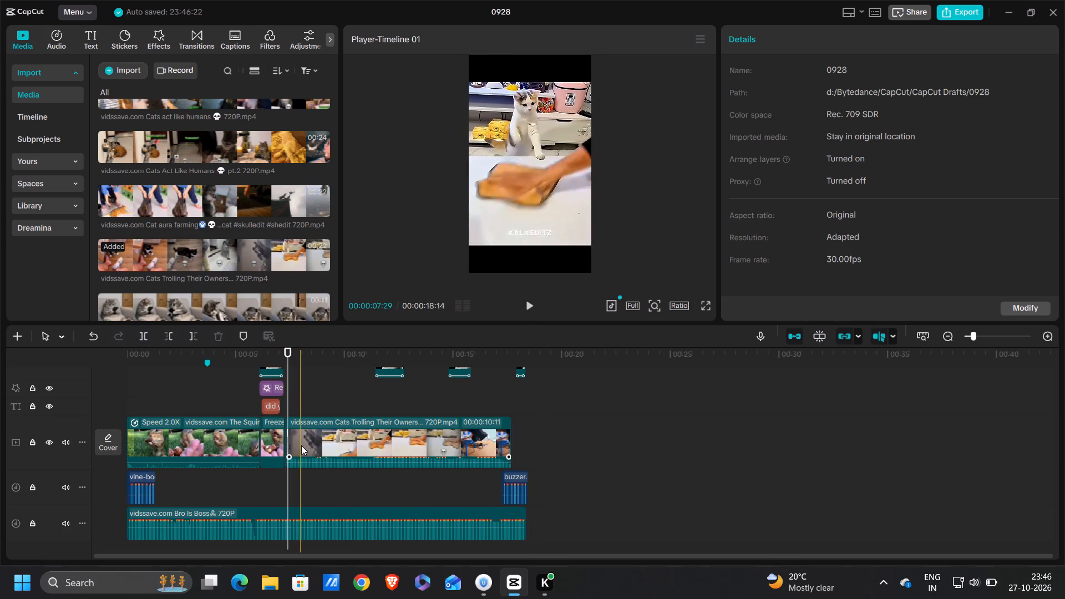
{"action": "left_click", "coordinate": [306, 442]}
{"action": "left_click_drag", "start_coordinate": [308, 464], "coordinate": [282, 527]}
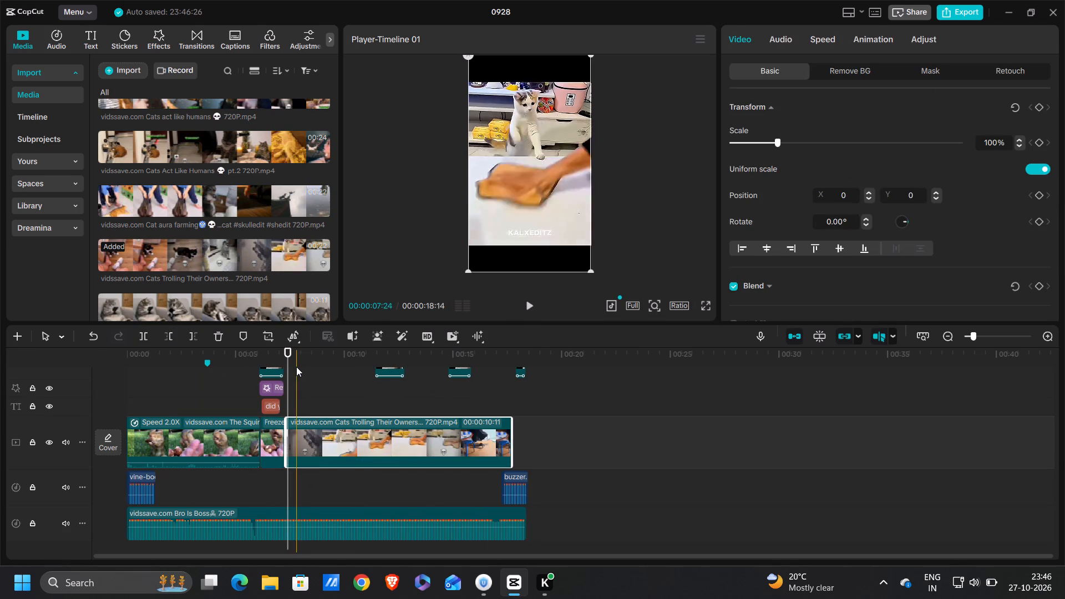
Crop the kitten clip to remove the black bars above and below and the KALXEDITZ watermark.
{"action": "left_click", "coordinate": [287, 363]}
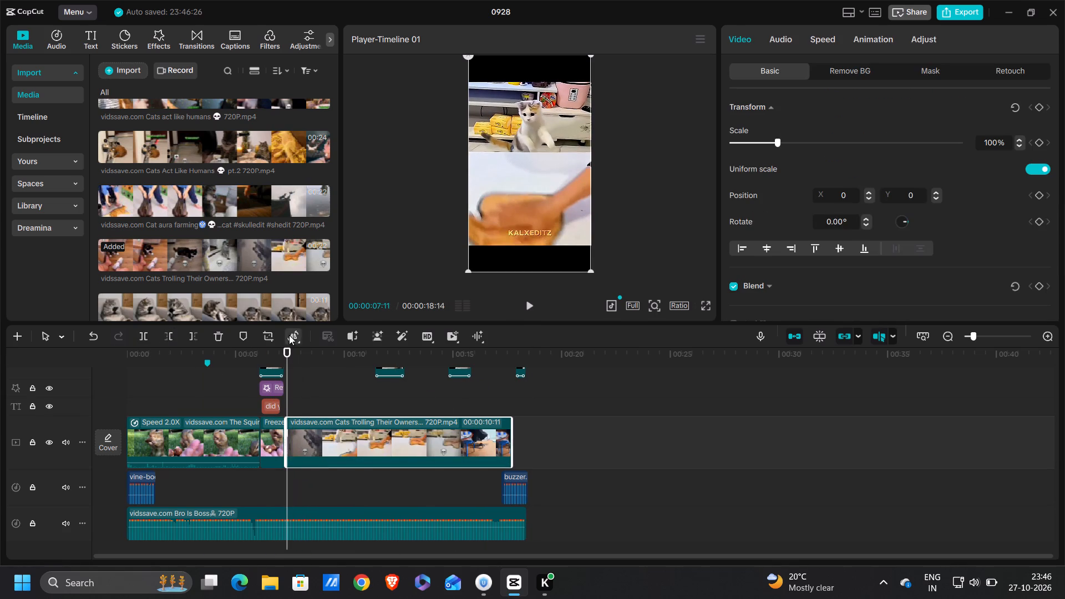
{"action": "left_click", "coordinate": [267, 333]}
{"action": "left_click_drag", "start_coordinate": [531, 427], "coordinate": [542, 393]}
{"action": "left_click_drag", "start_coordinate": [526, 436], "coordinate": [541, 368]}
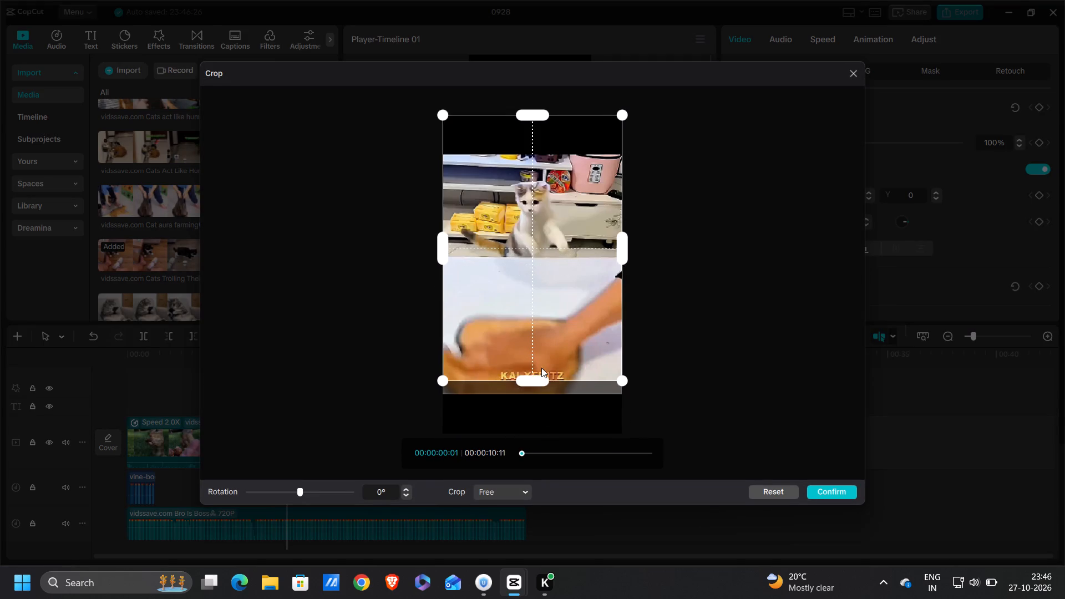
{"action": "left_click_drag", "start_coordinate": [541, 368], "coordinate": [540, 373]}
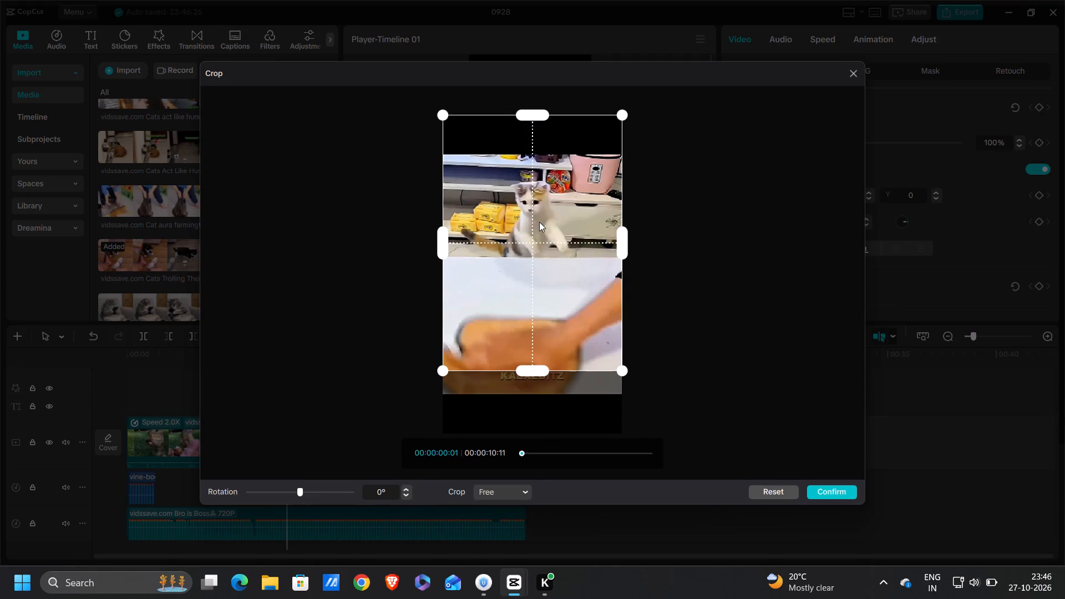
{"action": "left_click_drag", "start_coordinate": [535, 113], "coordinate": [538, 153]}
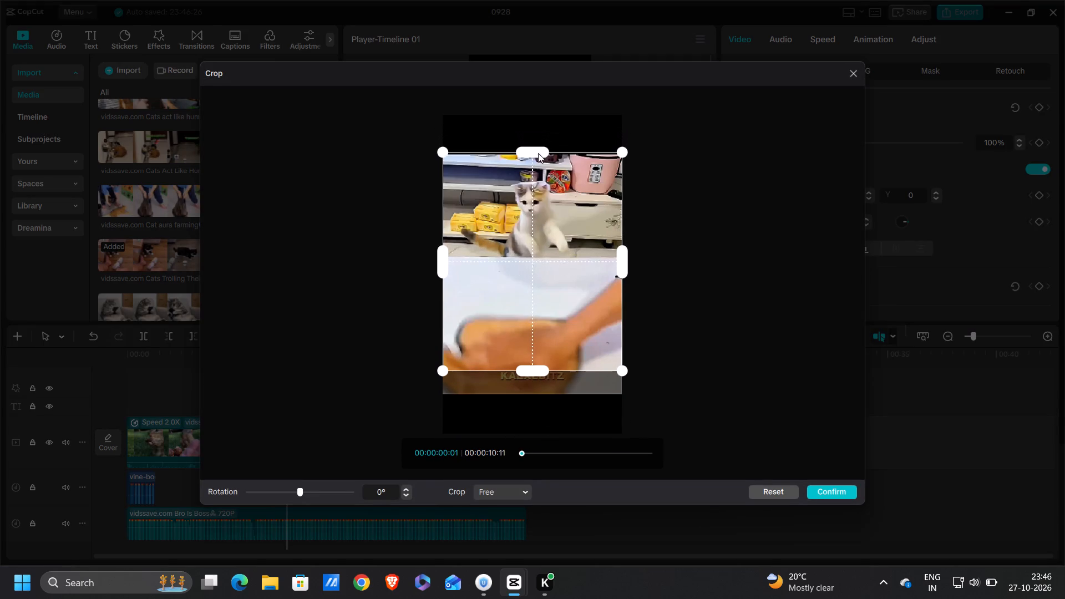
{"action": "left_click_drag", "start_coordinate": [538, 153], "coordinate": [539, 152]}
{"action": "left_click", "coordinate": [823, 489]}
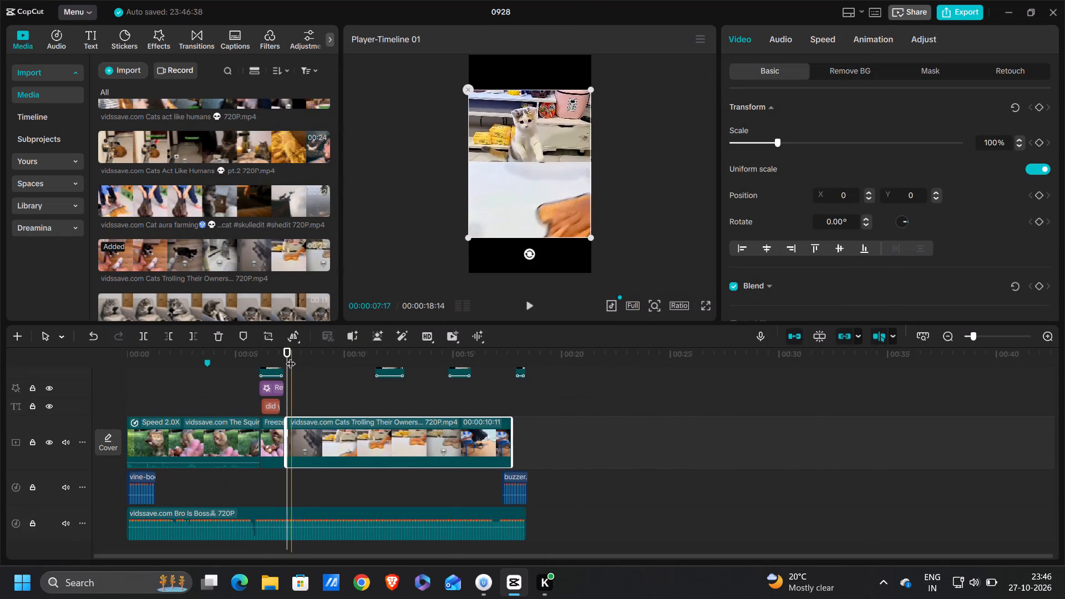
Play through the cropped kitten clip to examine where the cat ducks behind the table.
{"action": "key", "text": "space"}
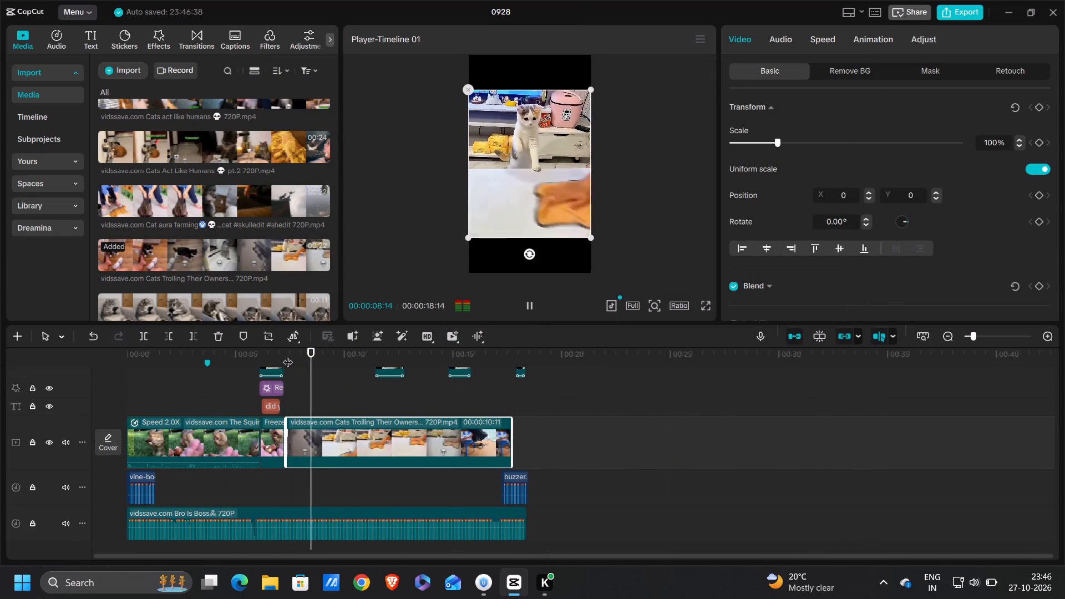
{"action": "key", "text": "space"}
{"action": "key", "text": "space"}
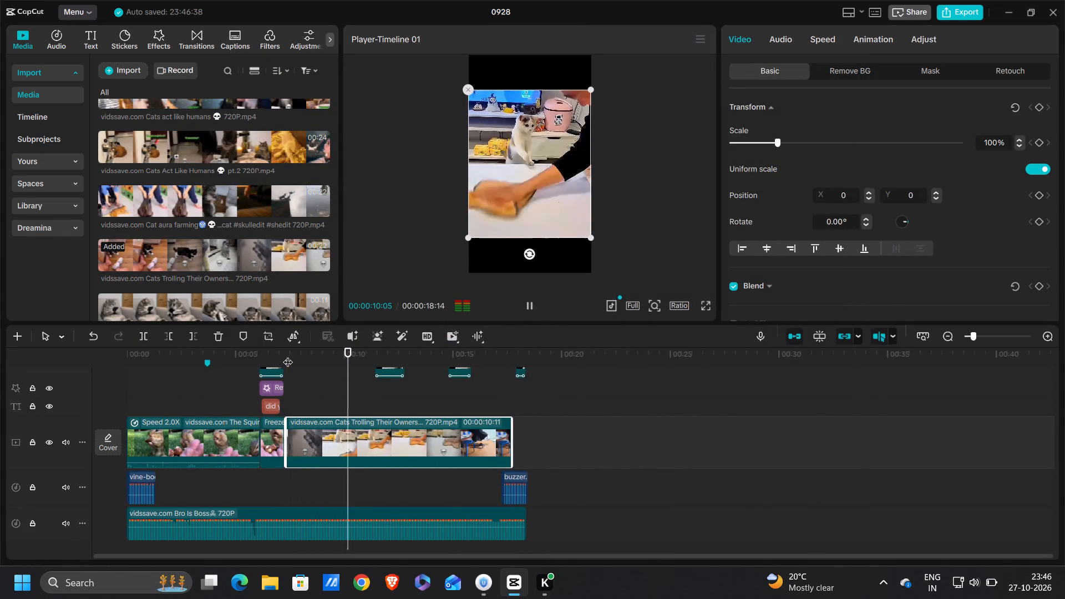
{"action": "key", "text": "space"}
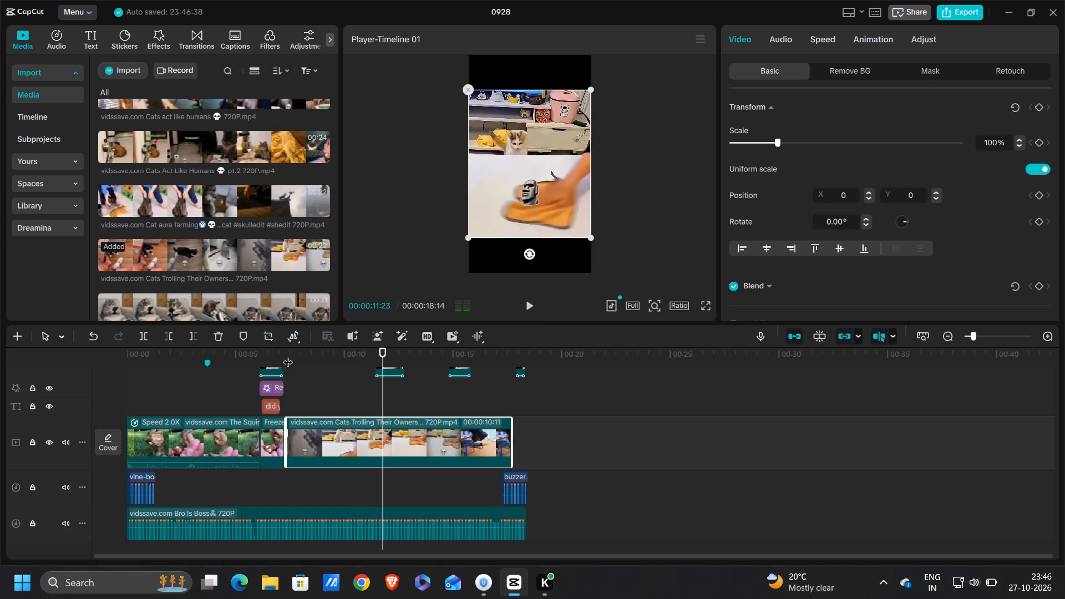
{"action": "scroll", "coordinate": [324, 444], "scroll_direction": "right", "scroll_amount": 1}
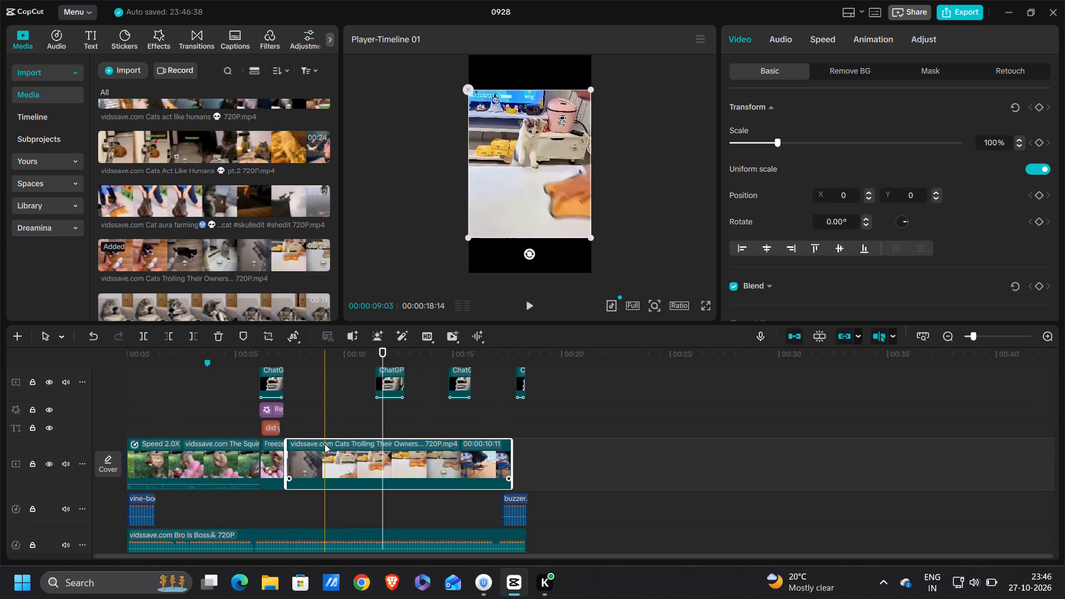
{"action": "scroll", "coordinate": [324, 444], "scroll_direction": "down", "scroll_amount": 3, "text": "ctrl"}
{"action": "left_click", "coordinate": [310, 409]}
{"action": "left_click_drag", "start_coordinate": [309, 409], "coordinate": [283, 407]}
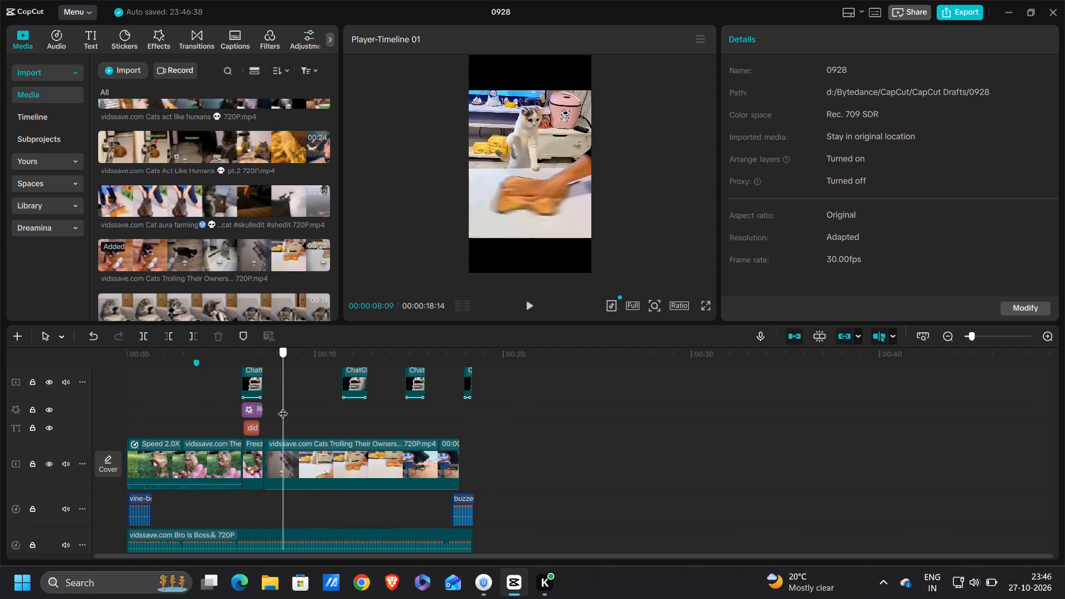
{"action": "left_click_drag", "start_coordinate": [283, 407], "coordinate": [268, 405]}
{"action": "key", "text": "space"}
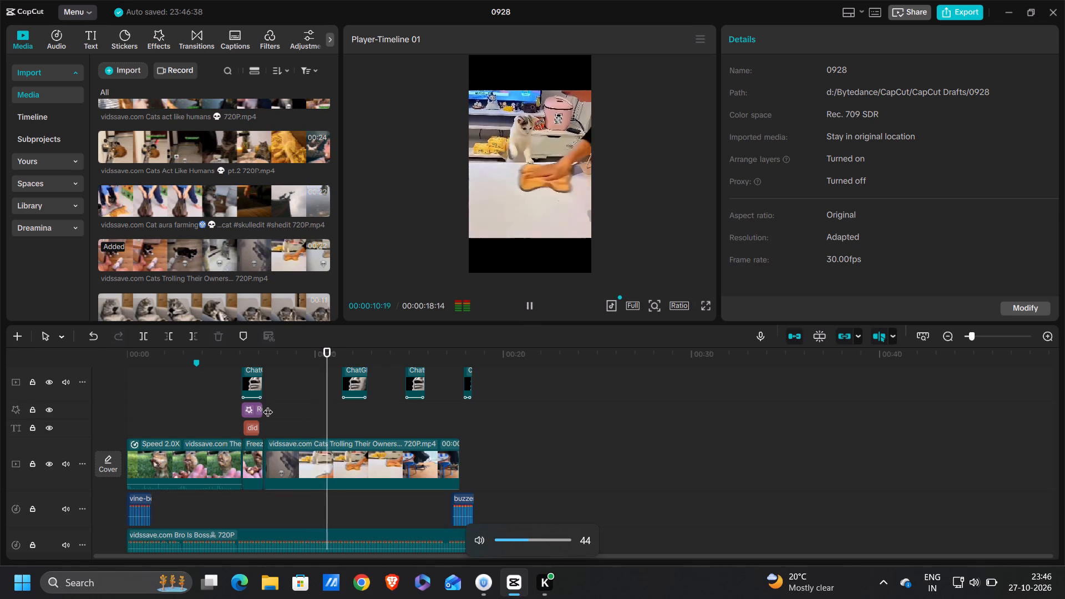
{"action": "key", "text": "space"}
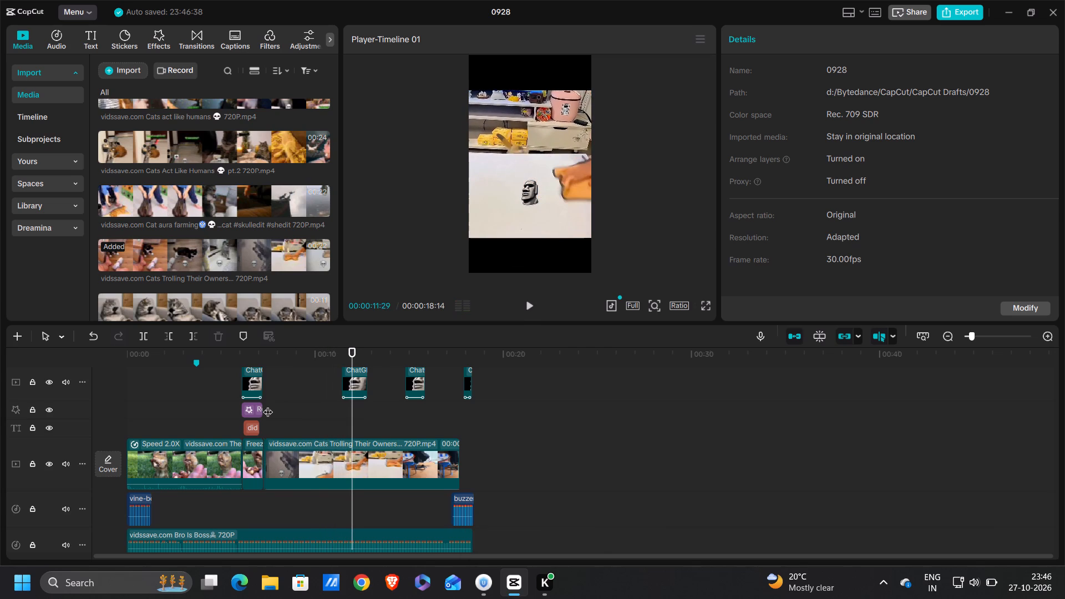
Copy the stone-head image, retro effect and "did you find it ?" caption above the squirrel's freeze frame.
{"action": "left_click_drag", "start_coordinate": [239, 385], "coordinate": [265, 432]}
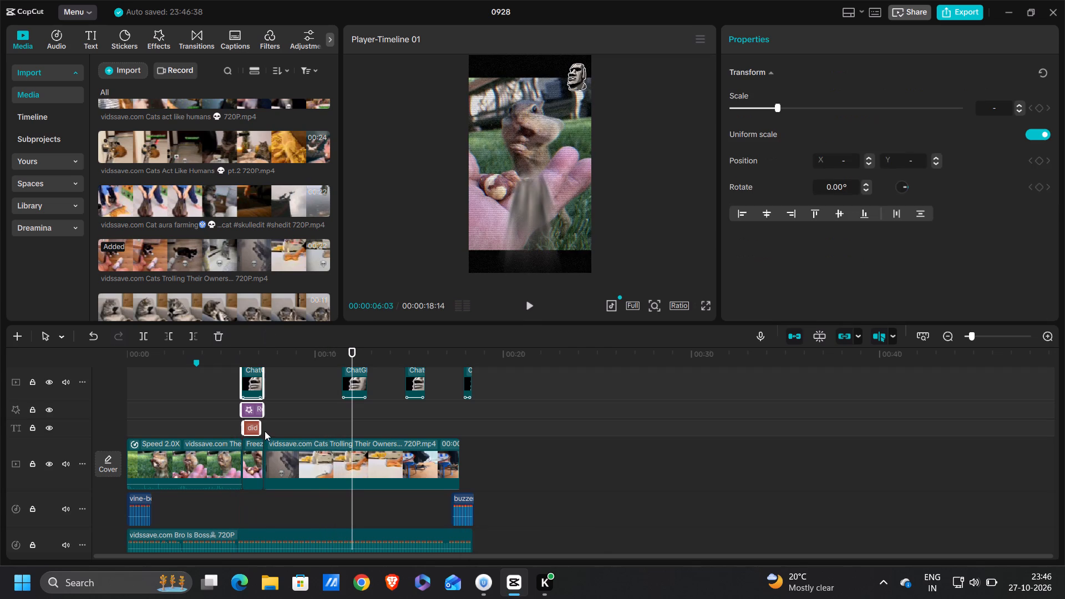
{"action": "key", "text": "ctrl+c"}
Trim off the rest of the kitten clip after 00:00:12:25, where the cat is hidden behind the table.
{"action": "left_click_drag", "start_coordinate": [350, 425], "coordinate": [352, 425]}
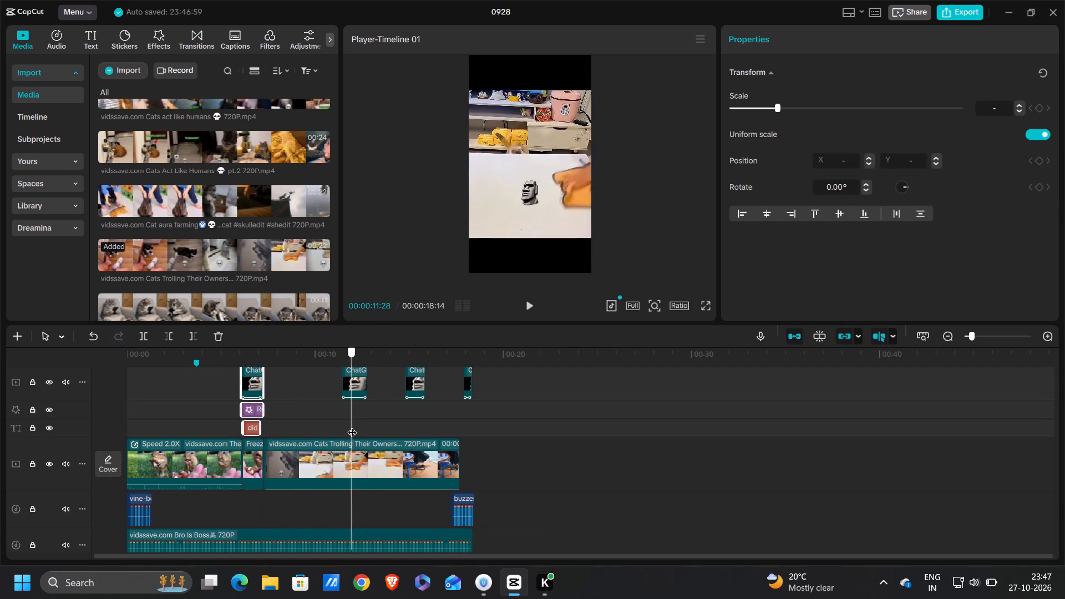
{"action": "left_click_drag", "start_coordinate": [352, 425], "coordinate": [369, 428]}
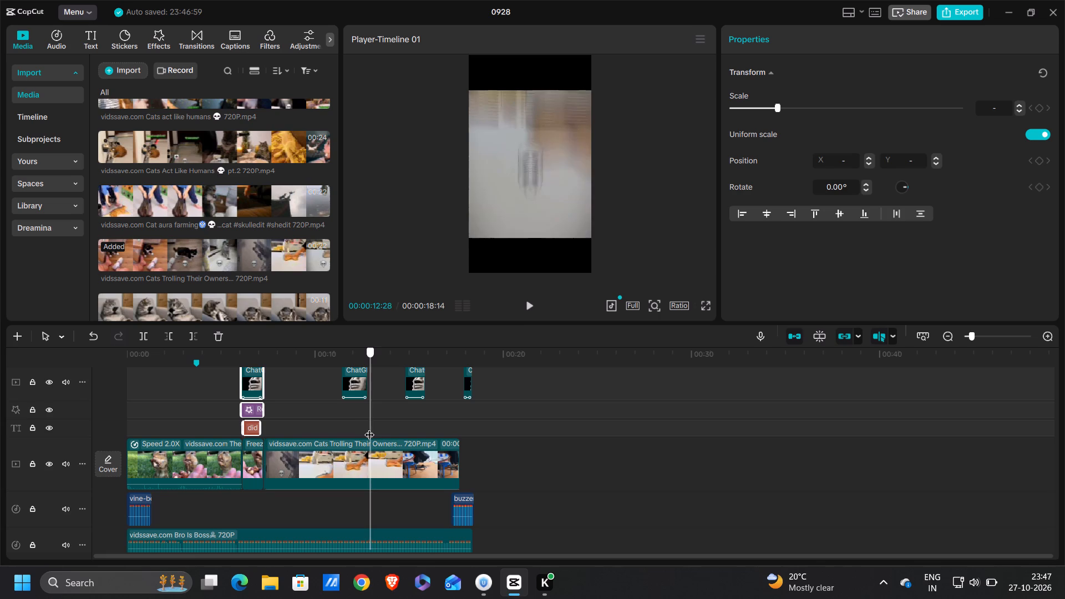
{"action": "left_click_drag", "start_coordinate": [369, 428], "coordinate": [369, 427]}
{"action": "left_click", "coordinate": [369, 427]}
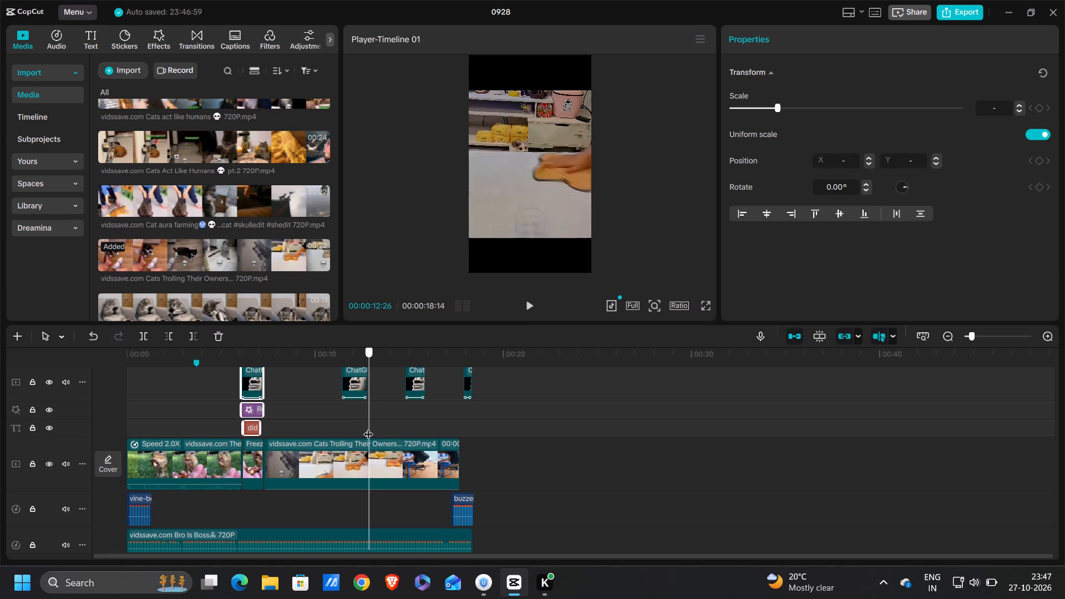
{"action": "left_click", "coordinate": [369, 427]}
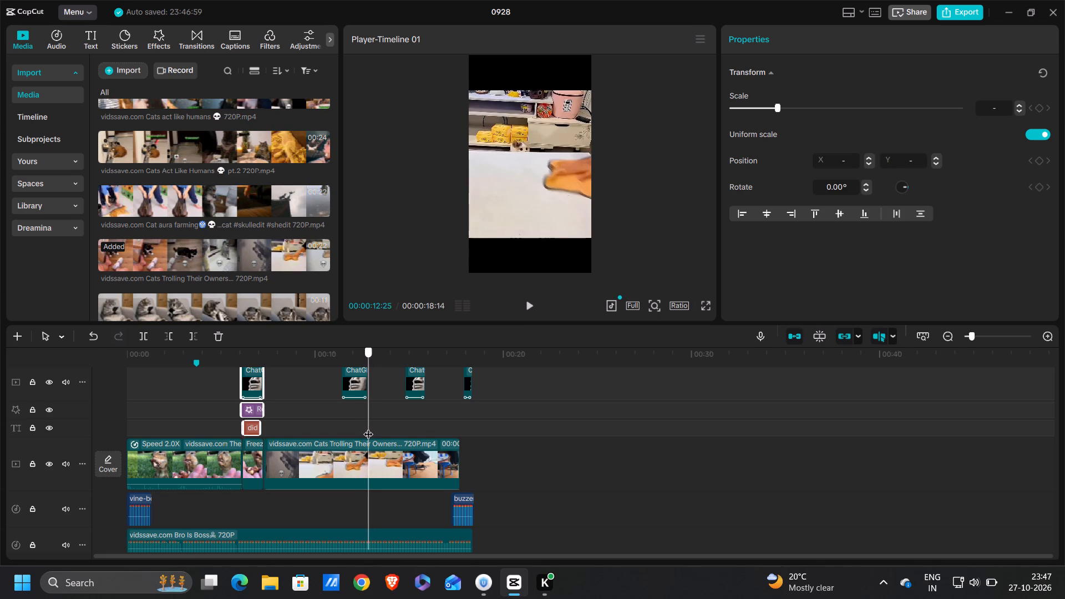
{"action": "left_click", "coordinate": [369, 445]}
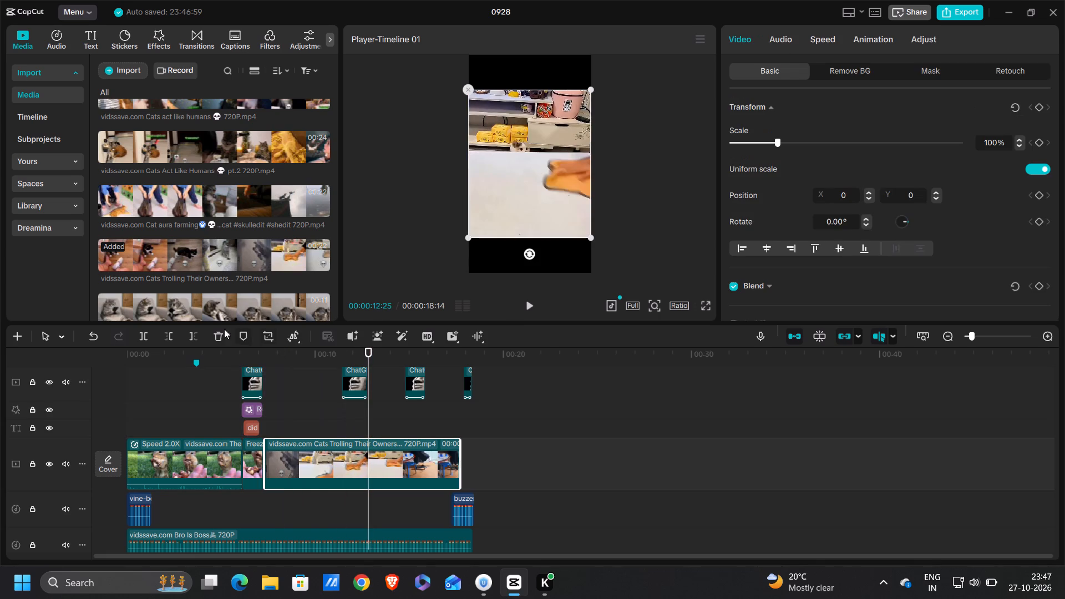
{"action": "left_click", "coordinate": [199, 334]}
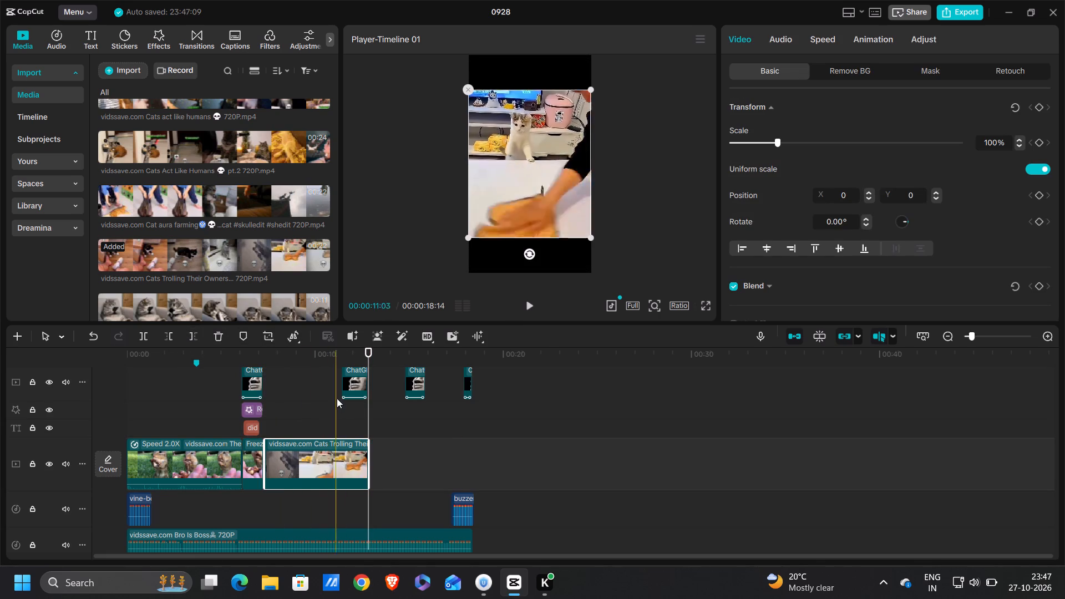
Delete the three leftover stone-head overlays that come after the squirrel's freeze frame.
{"action": "left_click_drag", "start_coordinate": [344, 388], "coordinate": [344, 387]}
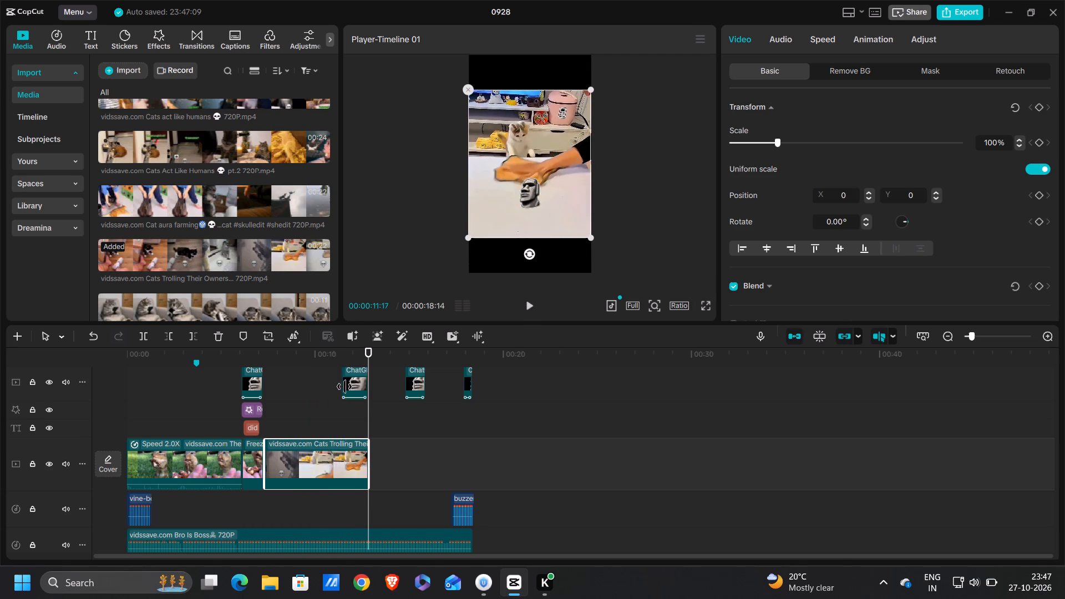
{"action": "left_click_drag", "start_coordinate": [344, 387], "coordinate": [512, 413]}
{"action": "left_click_drag", "start_coordinate": [518, 377], "coordinate": [327, 389]}
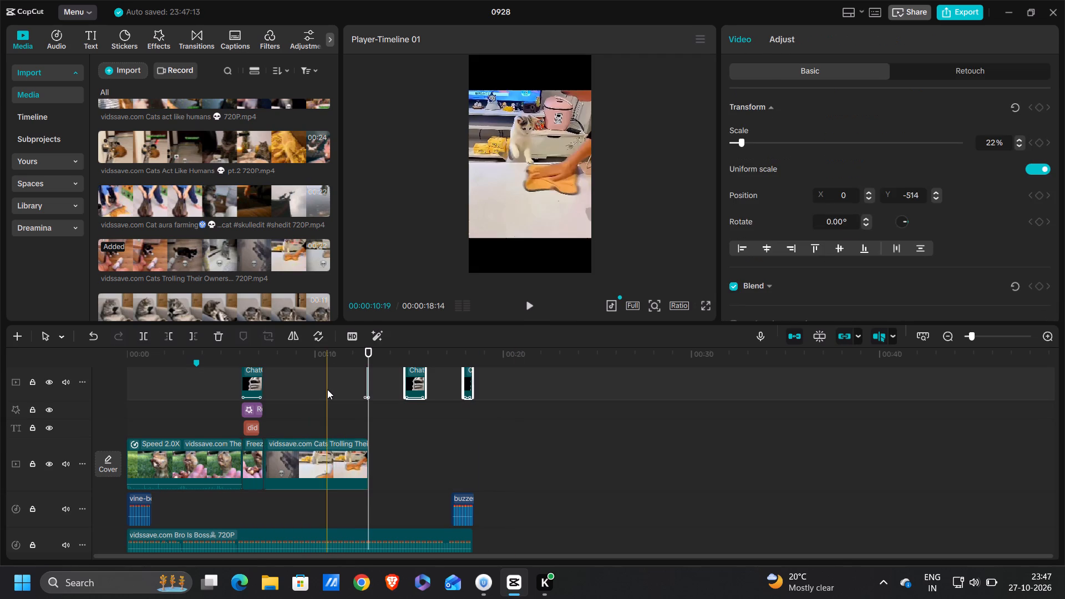
{"action": "key", "text": "bracketright"}
{"action": "key", "text": "BackSpace"}
{"action": "key", "text": "a"}
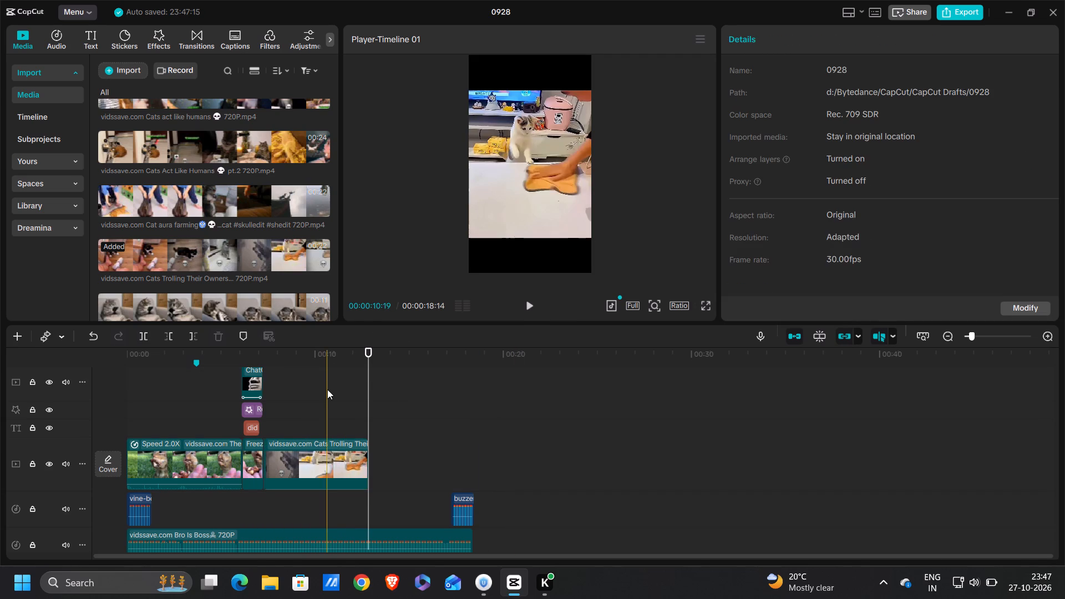
Add a freeze frame at the end of the kitten clip.
{"action": "left_click", "coordinate": [363, 463]}
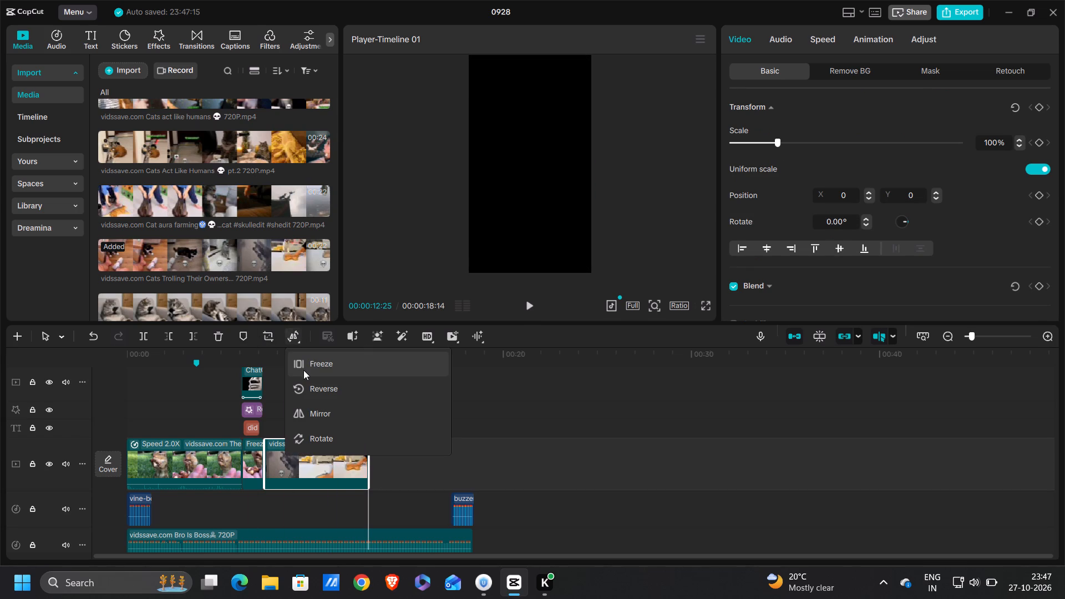
{"action": "left_click", "coordinate": [305, 369]}
Paste the copied stone-head image, retro effect and caption at 00:00:12:27 over the new freeze frame, and play that part.
{"action": "scroll", "coordinate": [346, 472], "scroll_direction": "down", "scroll_amount": 5, "text": "ctrl"}
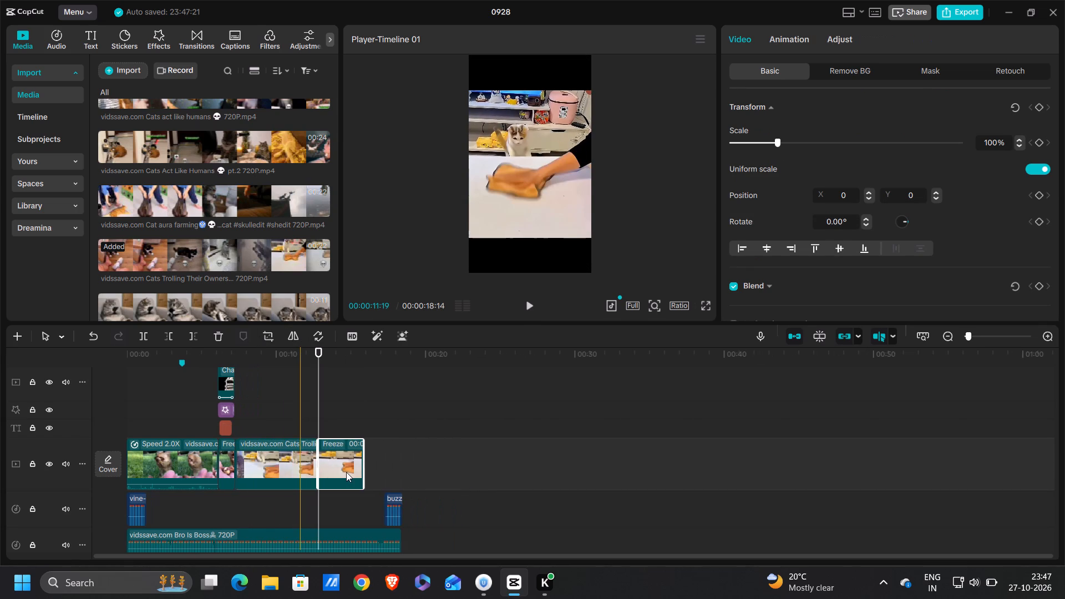
{"action": "left_click", "coordinate": [319, 403]}
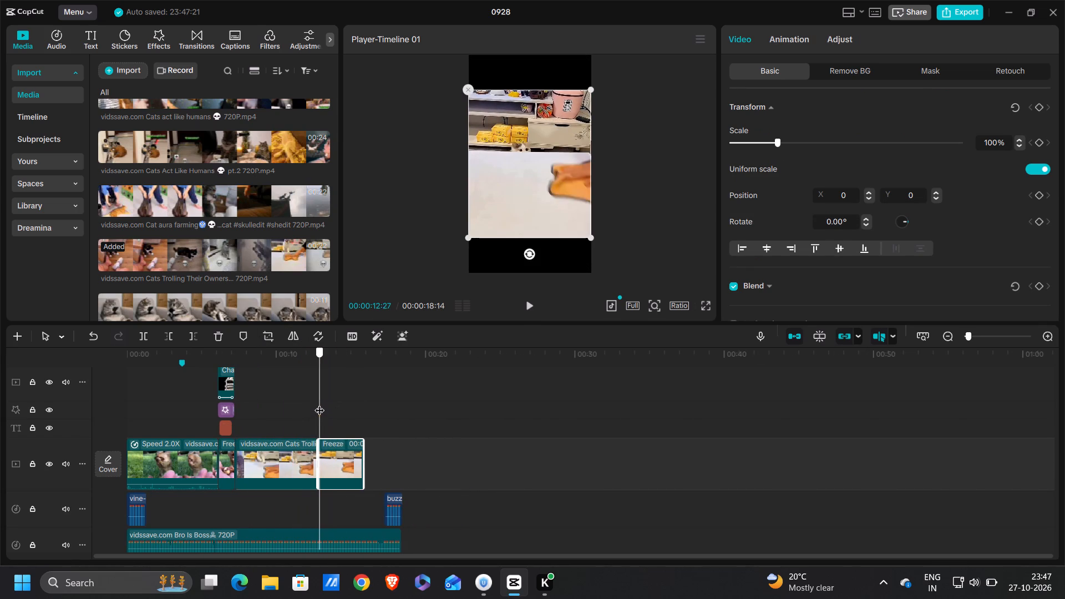
{"action": "key", "text": "ctrl+v"}
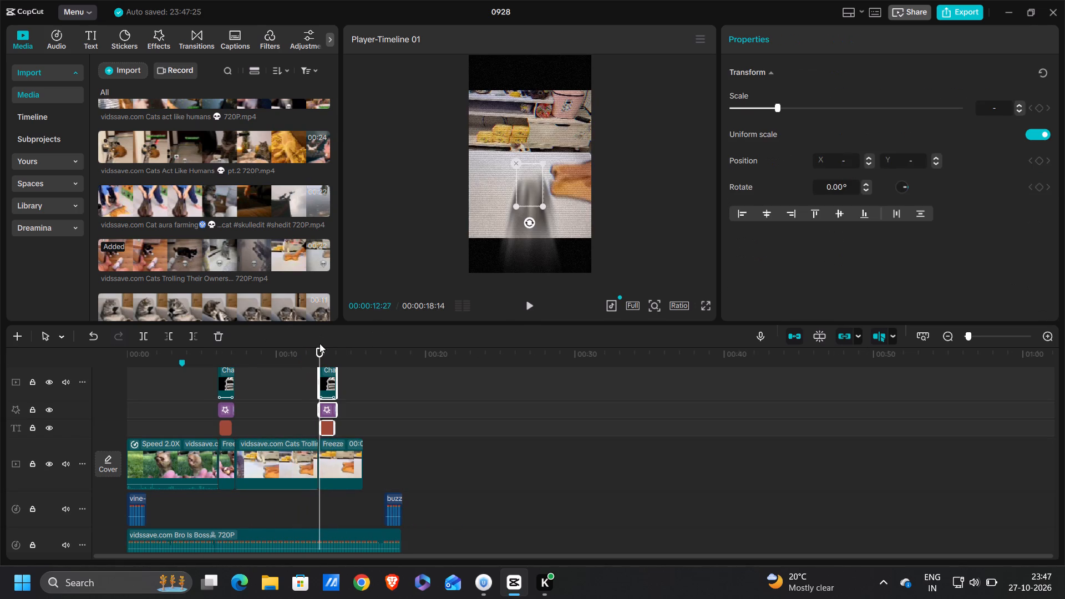
{"action": "left_click_drag", "start_coordinate": [316, 351], "coordinate": [311, 348]}
{"action": "key", "text": "space"}
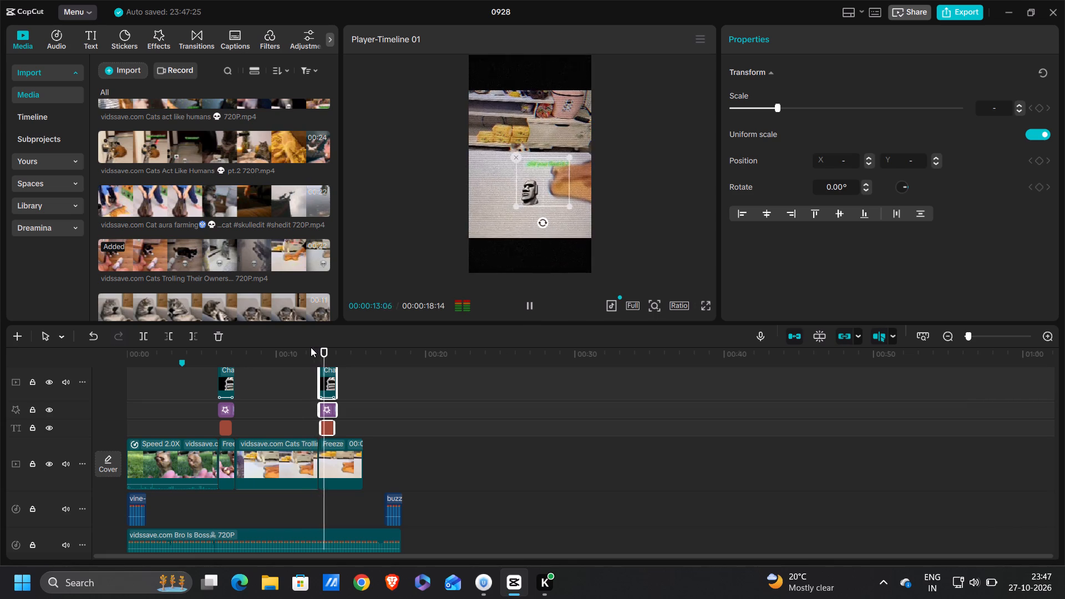
Trim off the end of the kitten freeze frame at about 00:00:14:05, where its stone-head overlays end.
{"action": "key", "text": "space"}
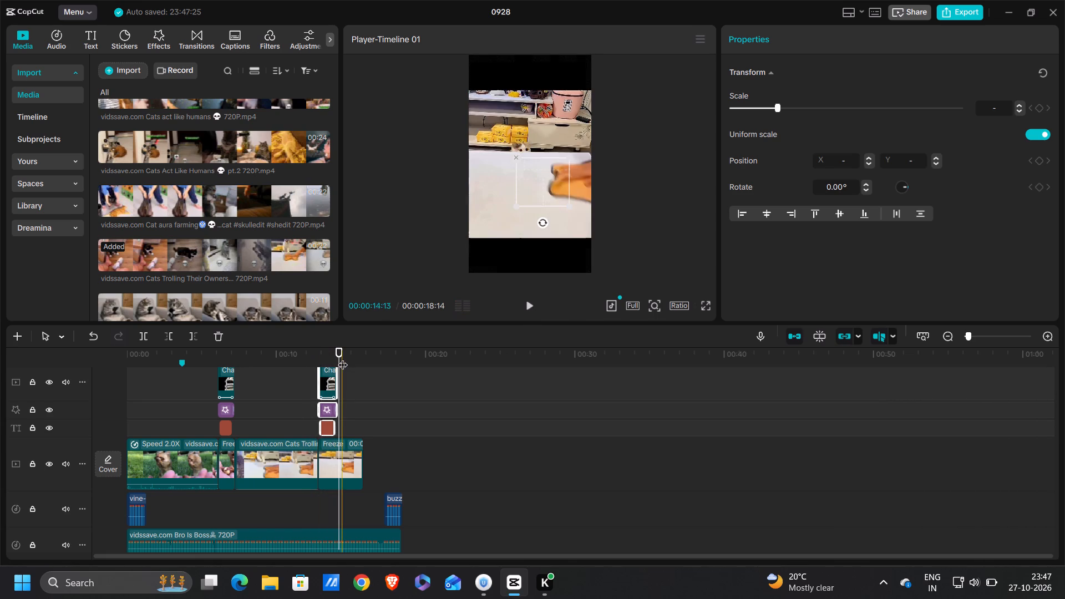
{"action": "key", "text": "Left"}
{"action": "key", "text": "Left"}
{"action": "key", "text": "Left"}
{"action": "key", "text": "Left"}
{"action": "key", "text": "Left"}
{"action": "key", "text": "Left"}
{"action": "key", "text": "Left"}
{"action": "key", "text": "Left"}
{"action": "key", "text": "Left"}
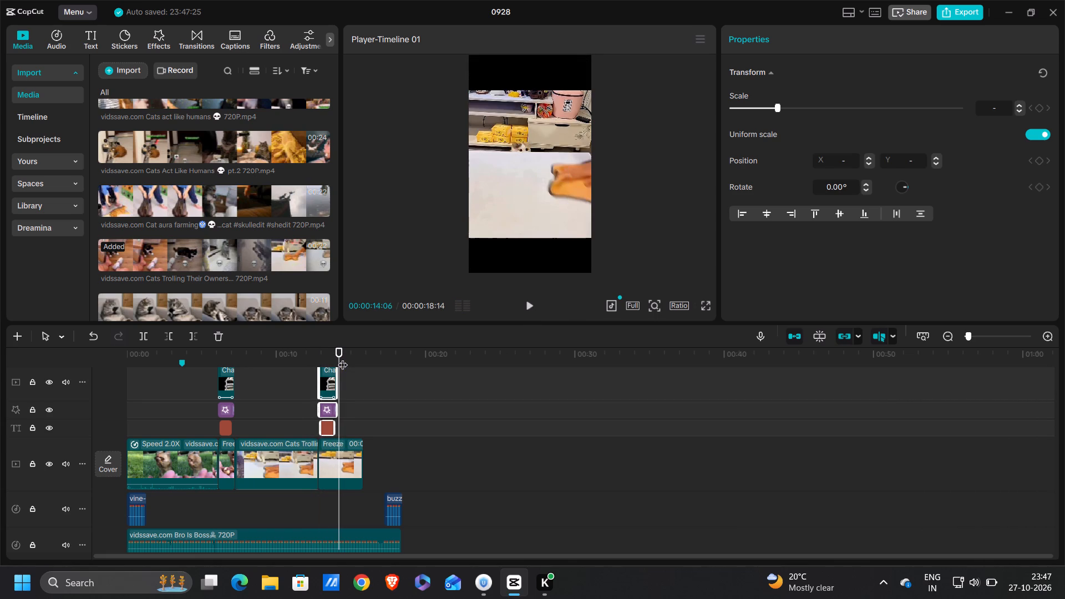
{"action": "left_click", "coordinate": [342, 469]}
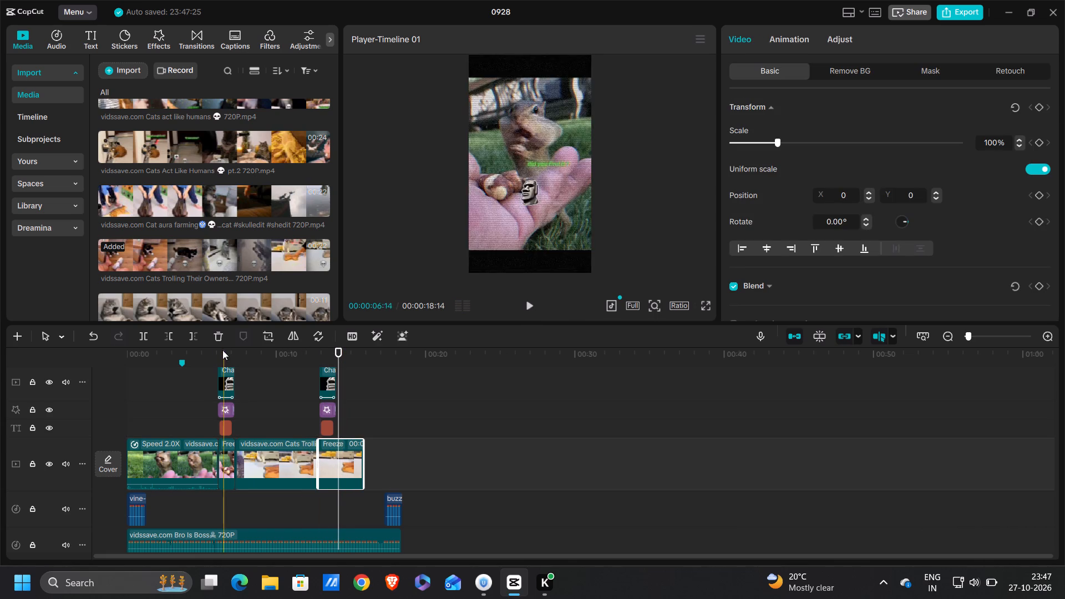
{"action": "left_click", "coordinate": [197, 331]}
Find the Dog Guard video in the imported media and add it to the main track after the kitten freeze frame.
{"action": "left_click", "coordinate": [325, 425]}
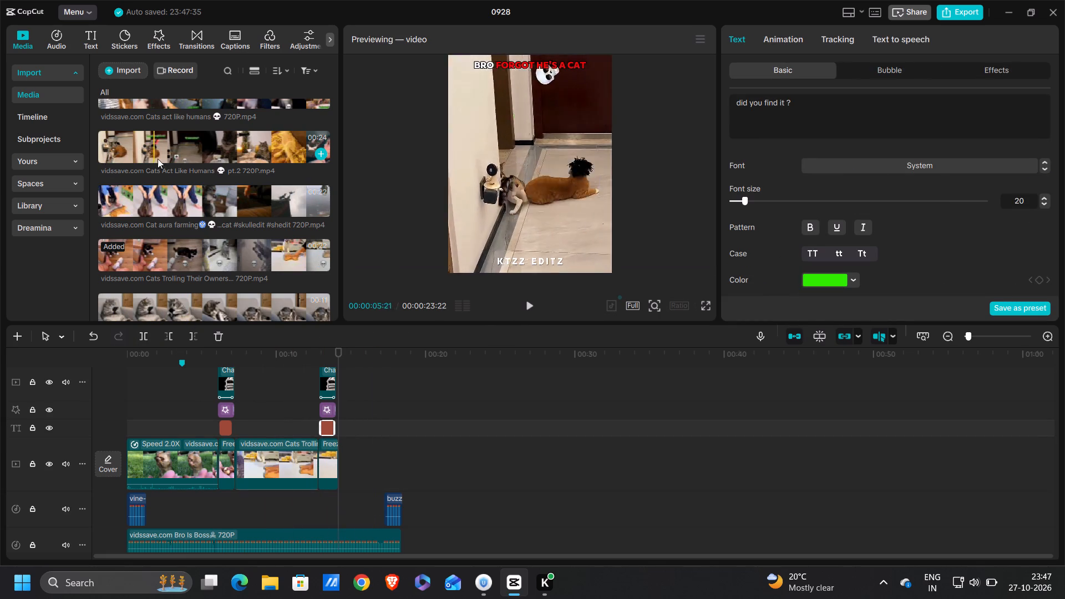
{"action": "scroll", "coordinate": [210, 160], "scroll_direction": "up", "scroll_amount": 1}
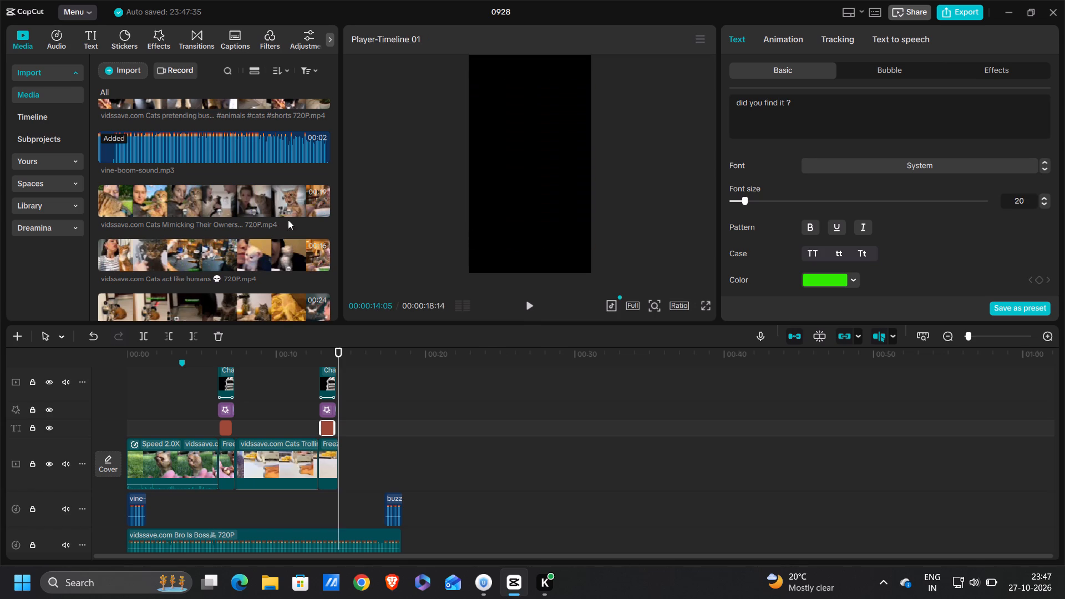
{"action": "scroll", "coordinate": [283, 211], "scroll_direction": "up", "scroll_amount": 1}
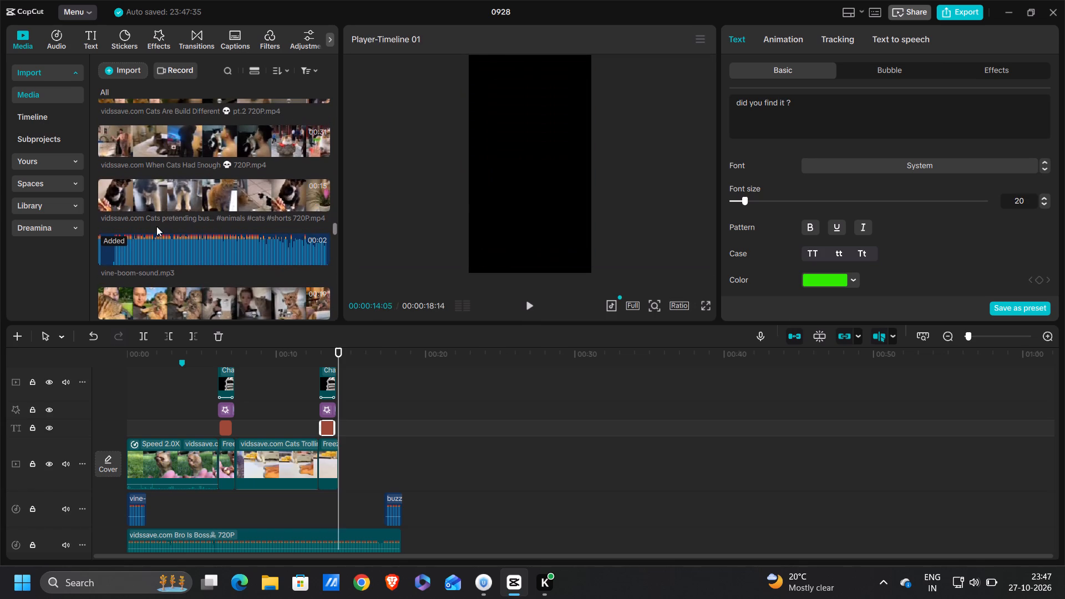
{"action": "scroll", "coordinate": [226, 194], "scroll_direction": "up", "scroll_amount": 6}
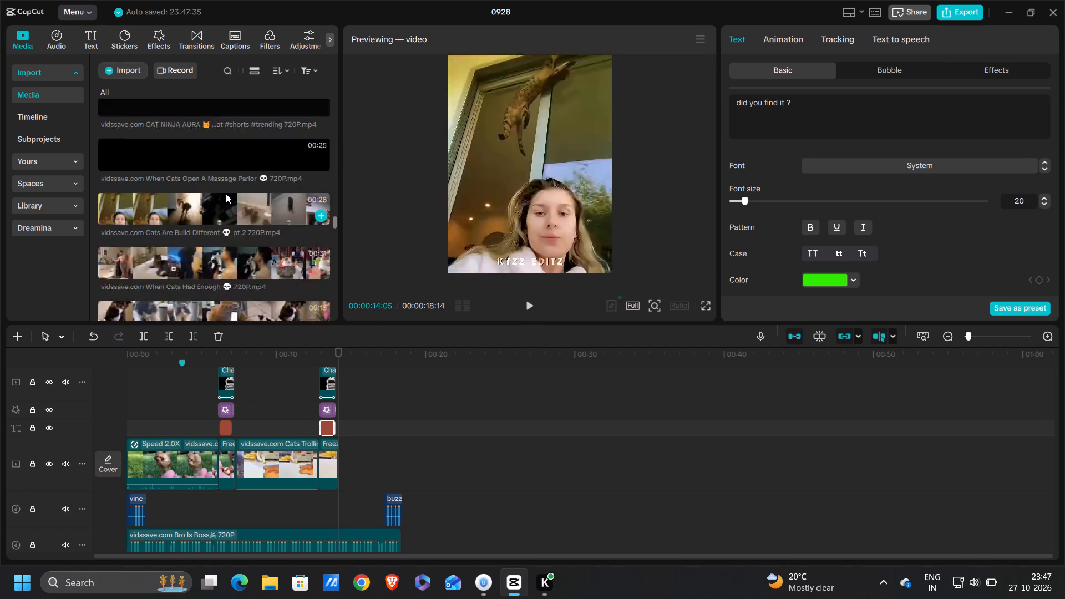
{"action": "scroll", "coordinate": [226, 194], "scroll_direction": "up", "scroll_amount": 1}
{"action": "scroll", "coordinate": [130, 139], "scroll_direction": "up", "scroll_amount": 7}
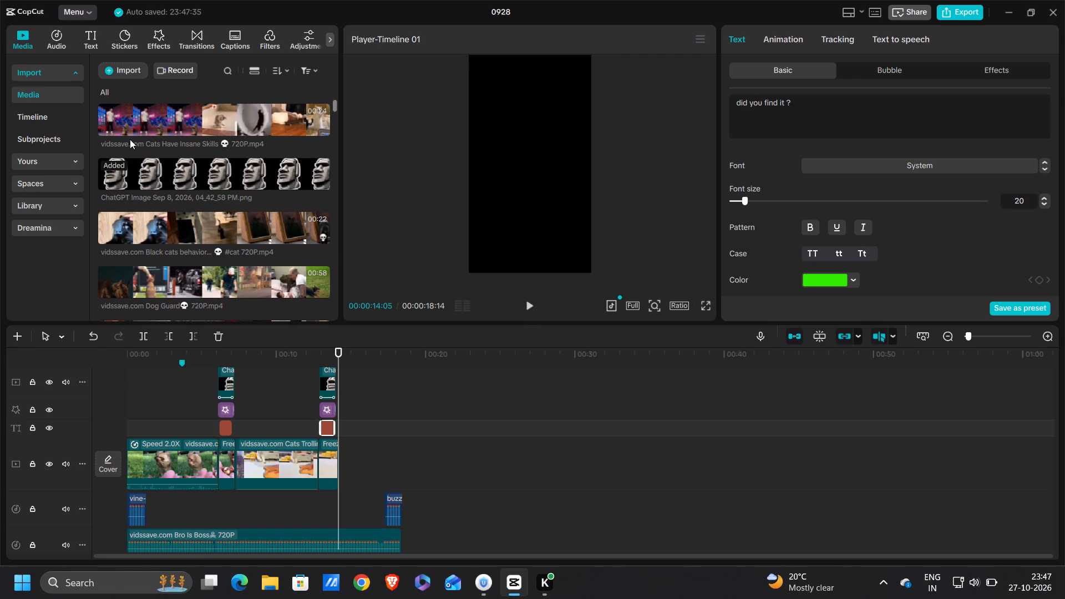
{"action": "scroll", "coordinate": [130, 139], "scroll_direction": "up", "scroll_amount": 4}
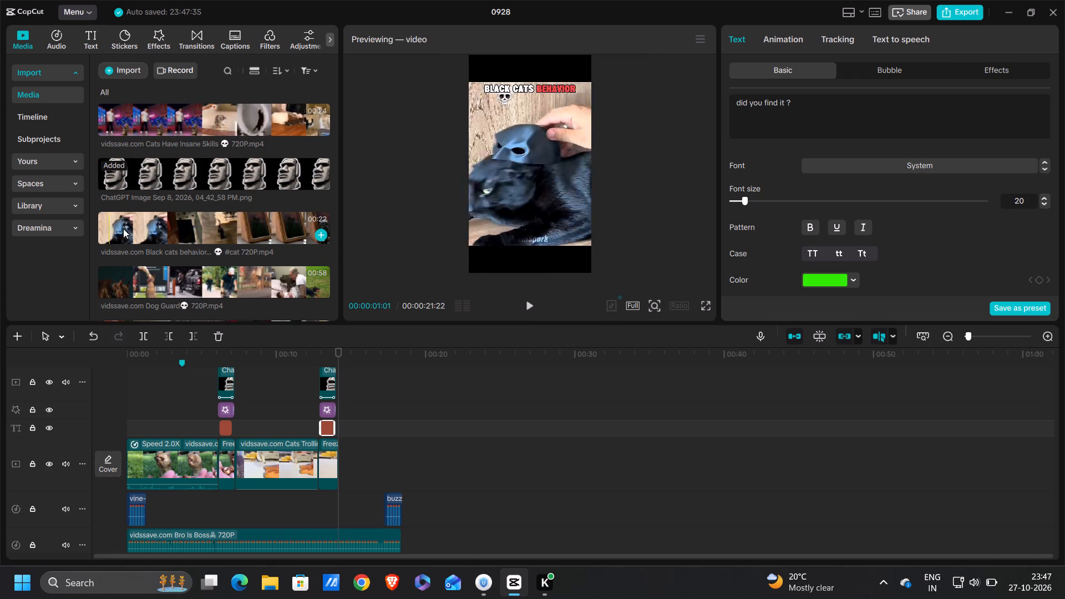
{"action": "scroll", "coordinate": [229, 238], "scroll_direction": "down", "scroll_amount": 2}
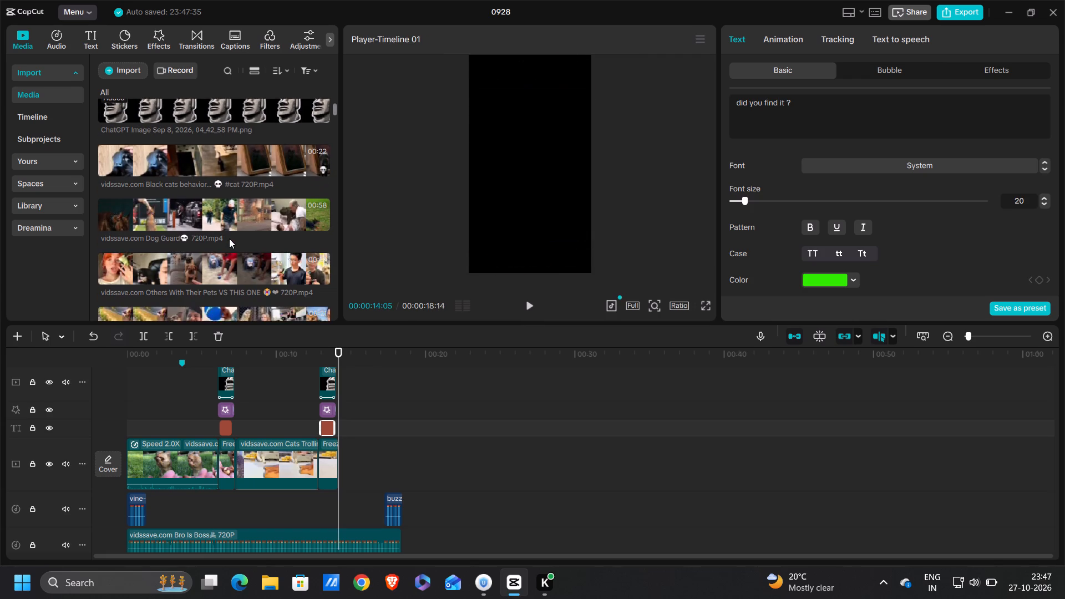
{"action": "scroll", "coordinate": [229, 238], "scroll_direction": "down", "scroll_amount": 1}
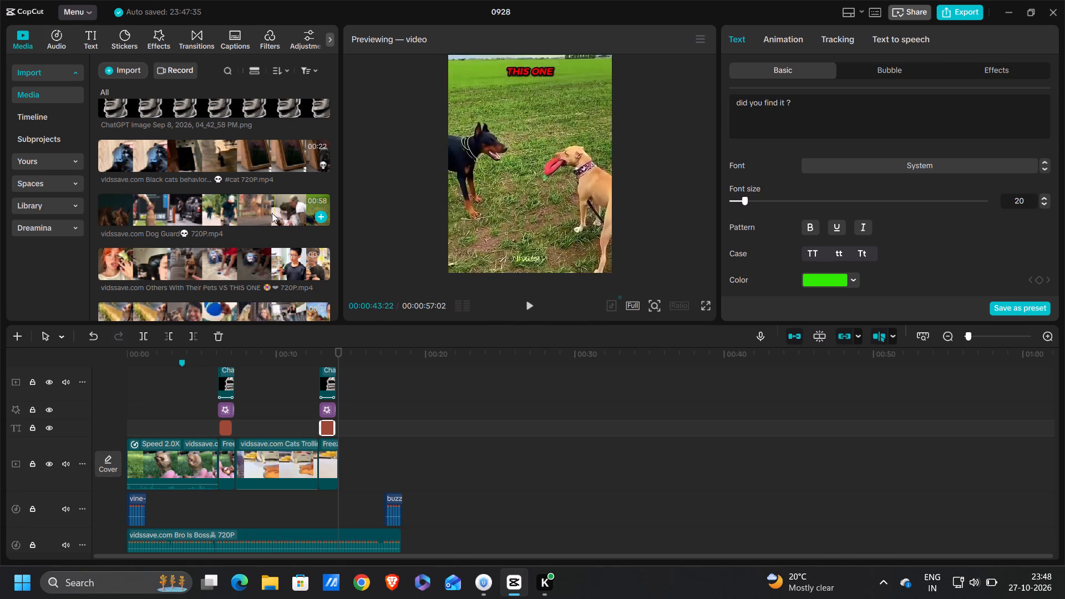
{"action": "left_click_drag", "start_coordinate": [288, 215], "coordinate": [364, 423]}
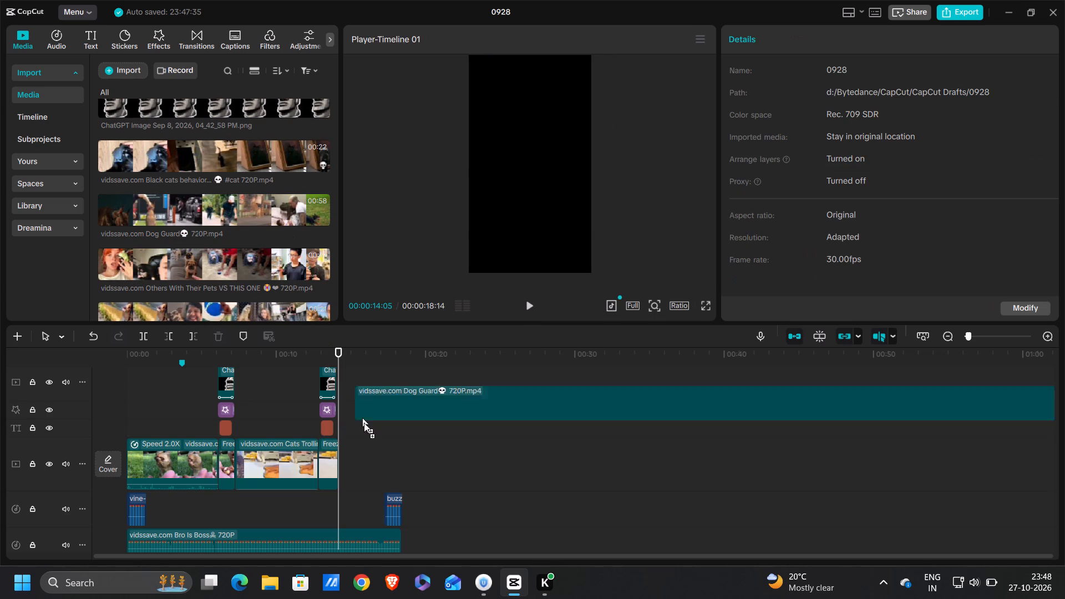
{"action": "left_click_drag", "start_coordinate": [364, 423], "coordinate": [364, 479]}
Crop the Dog Guard clip, cutting off the "THIS ONE" title strip above and the watermark strip below.
{"action": "left_click_drag", "start_coordinate": [334, 349], "coordinate": [379, 356]}
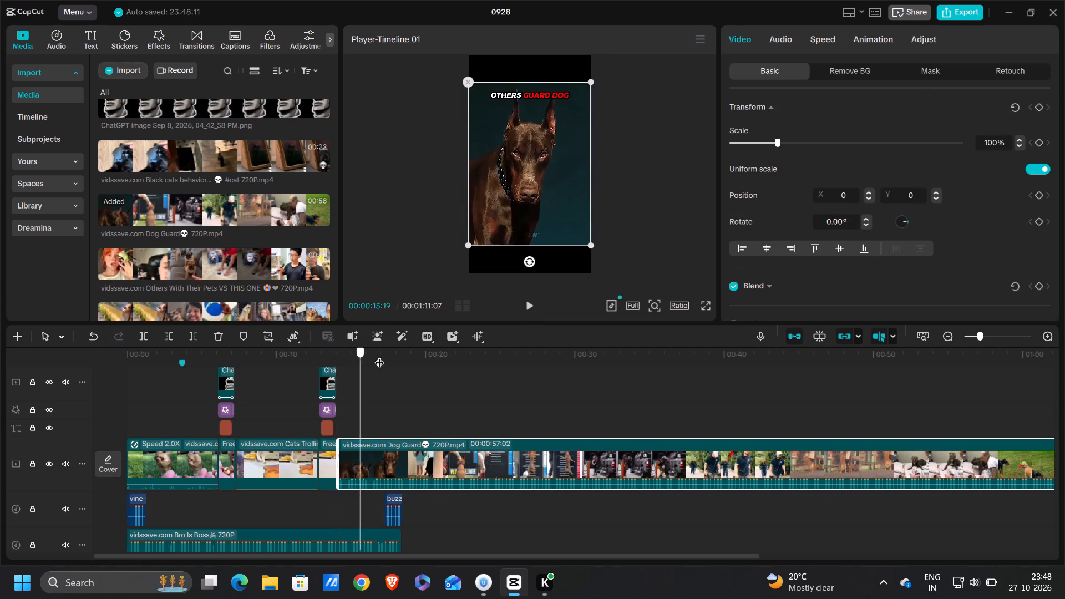
{"action": "left_click_drag", "start_coordinate": [379, 356], "coordinate": [736, 425]}
{"action": "scroll", "coordinate": [736, 425], "scroll_direction": "down", "scroll_amount": 4, "text": "ctrl"}
{"action": "scroll", "coordinate": [736, 425], "scroll_direction": "up", "scroll_amount": 1}
{"action": "scroll", "coordinate": [736, 425], "scroll_direction": "down", "scroll_amount": 5, "text": "ctrl"}
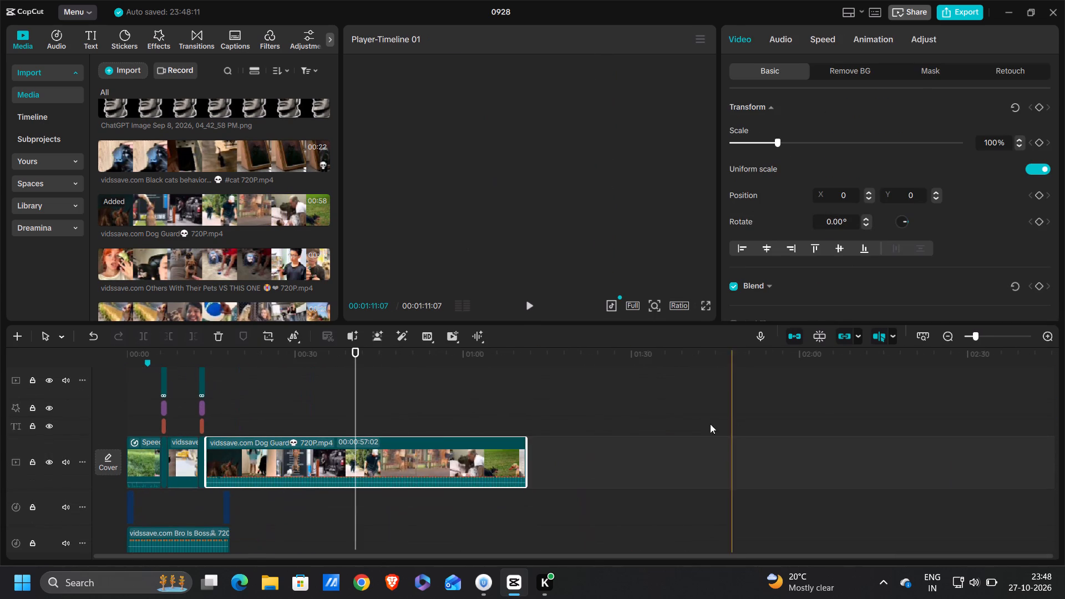
{"action": "left_click", "coordinate": [479, 398]}
{"action": "left_click_drag", "start_coordinate": [480, 398], "coordinate": [487, 399]}
{"action": "left_click", "coordinate": [486, 466]}
{"action": "left_click", "coordinate": [271, 332]}
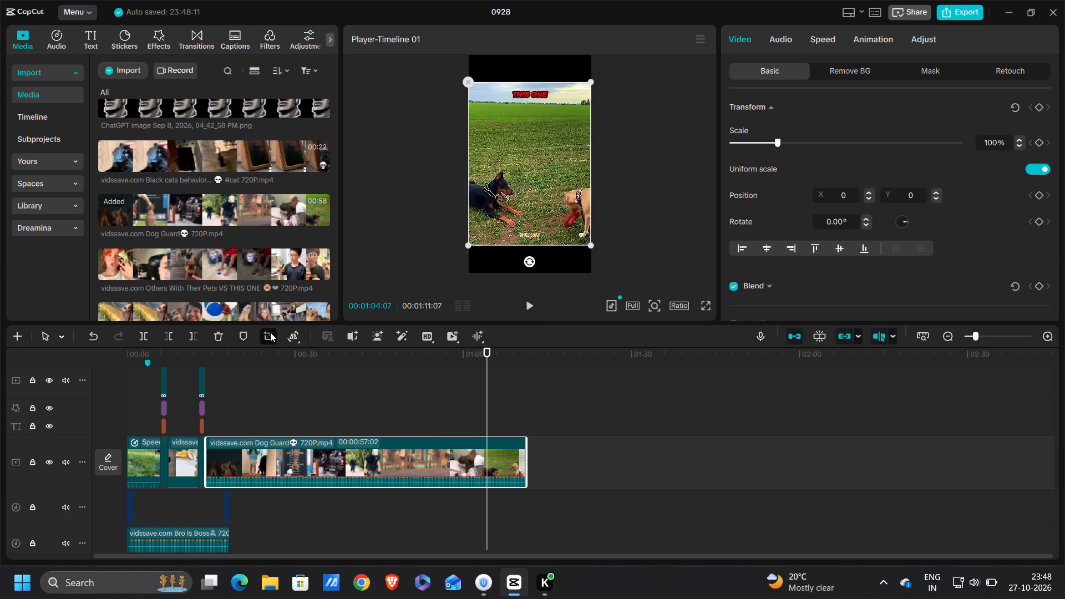
{"action": "left_click_drag", "start_coordinate": [532, 114], "coordinate": [533, 143]}
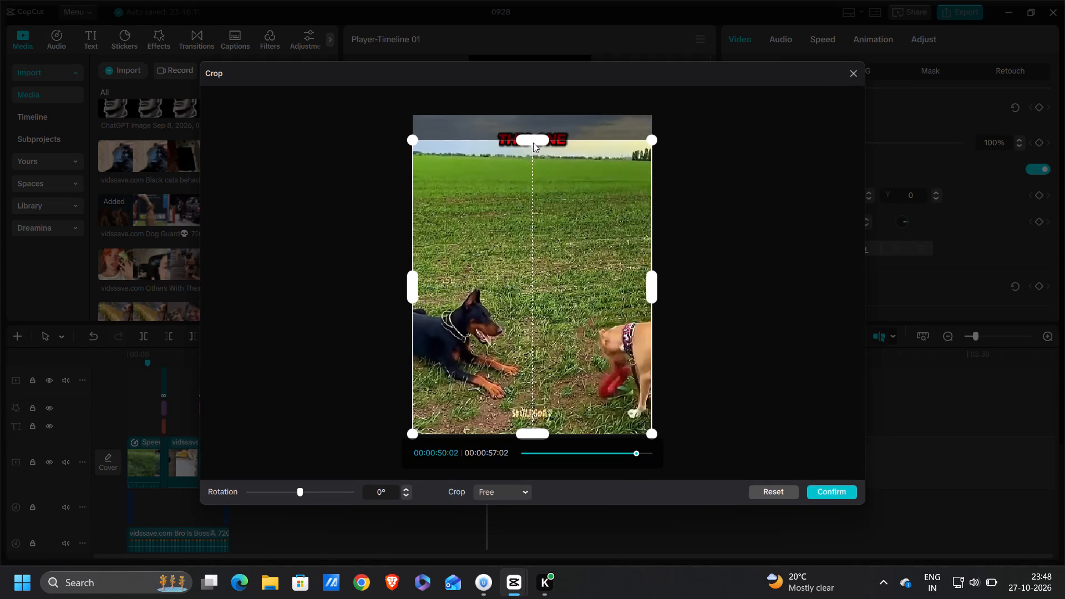
{"action": "left_click_drag", "start_coordinate": [533, 143], "coordinate": [536, 154]}
{"action": "left_click_drag", "start_coordinate": [530, 435], "coordinate": [530, 434]}
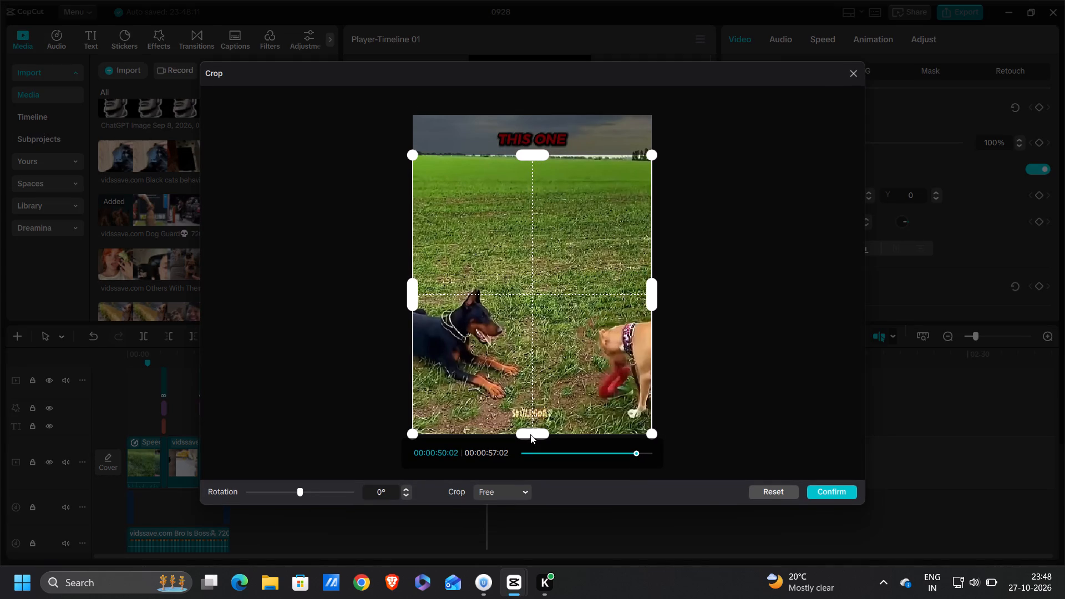
{"action": "left_click_drag", "start_coordinate": [530, 434], "coordinate": [541, 407]}
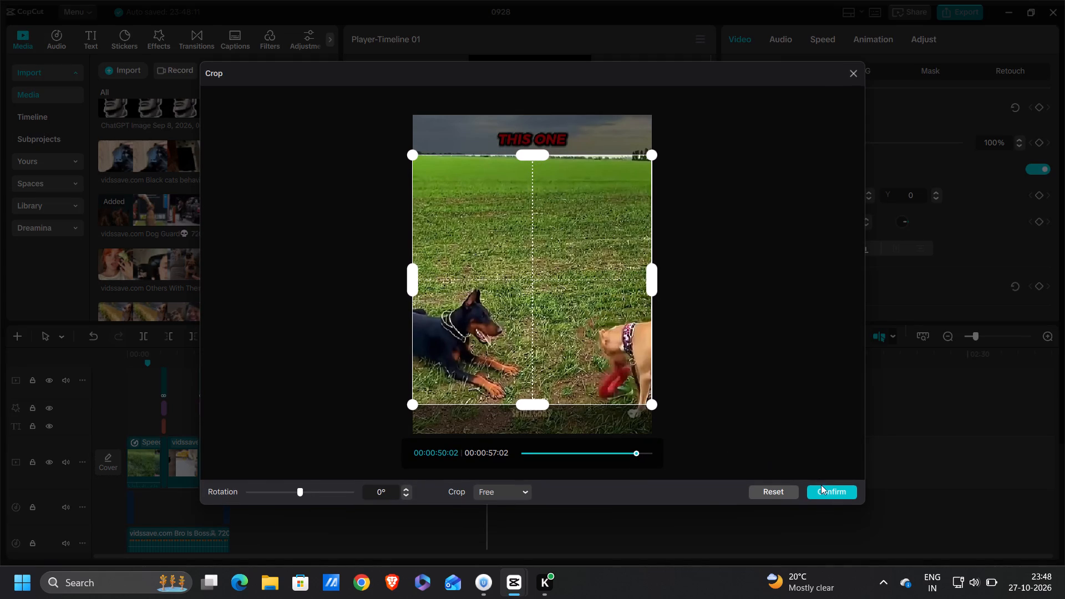
{"action": "left_click", "coordinate": [821, 489]}
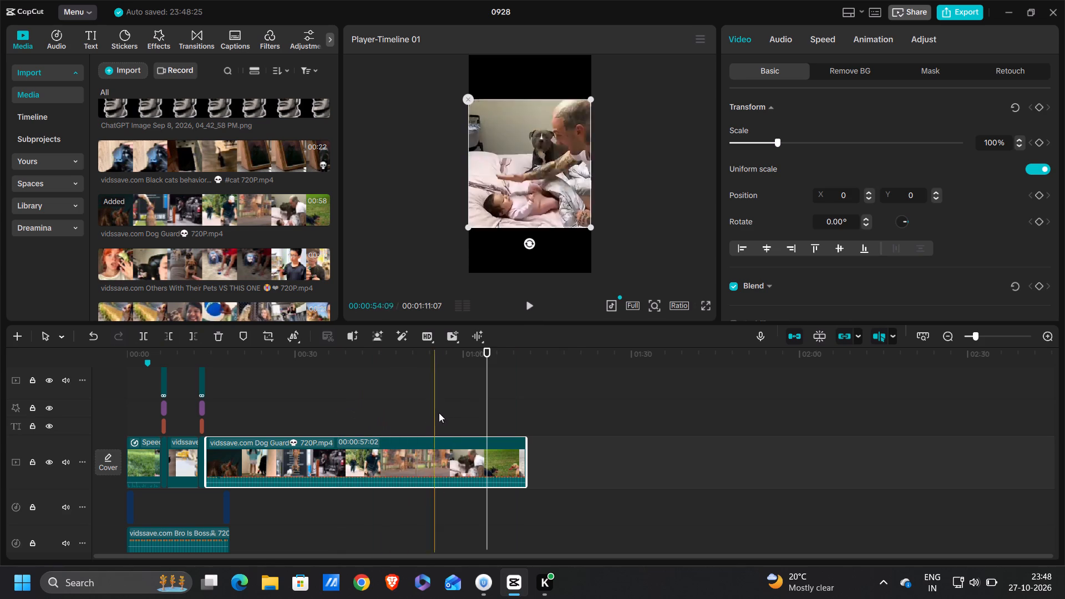
Delete the part of the Dog Guard clip before 00:01:04:07, keeping the two dogs on the grass.
{"action": "left_click", "coordinate": [172, 333]}
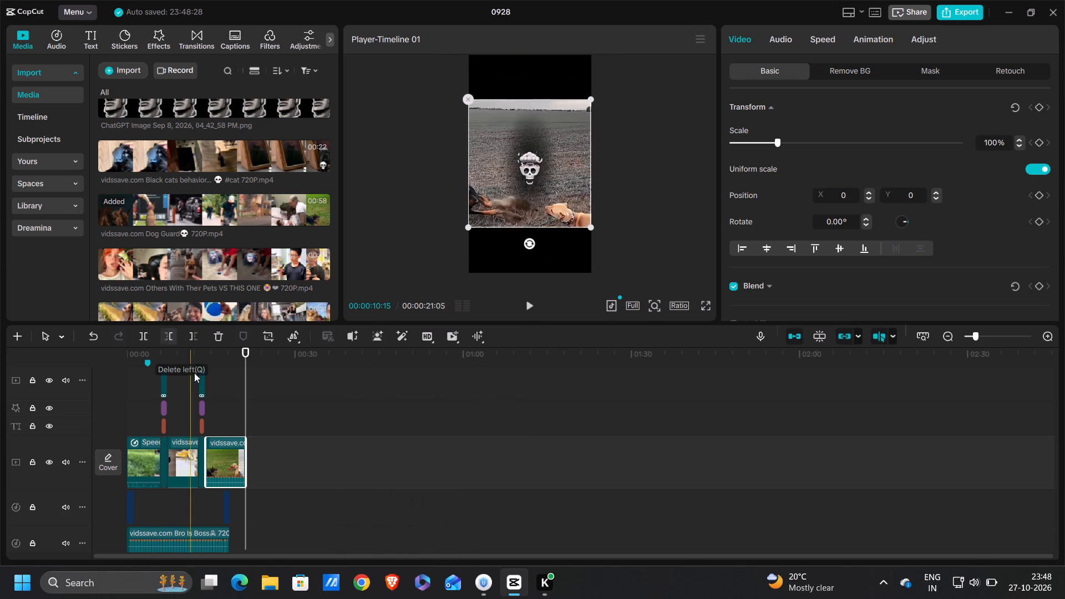
Lower the Dog Guard clip's audio volume all the way to silence.
{"action": "left_click", "coordinate": [210, 408]}
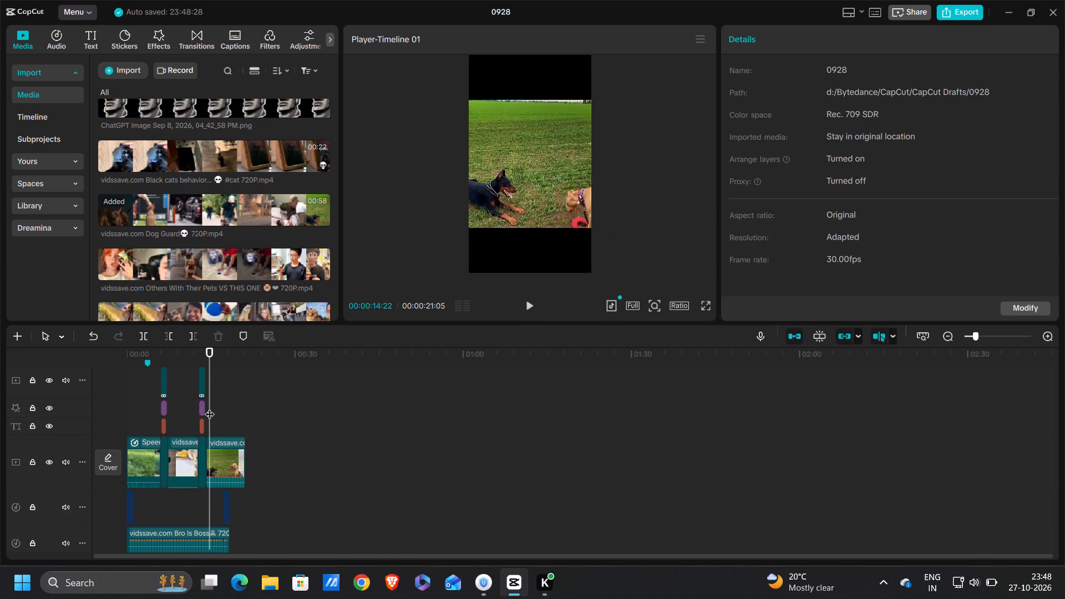
{"action": "left_click", "coordinate": [210, 404]}
{"action": "scroll", "coordinate": [211, 404], "scroll_direction": "up", "scroll_amount": 9, "text": "ctrl"}
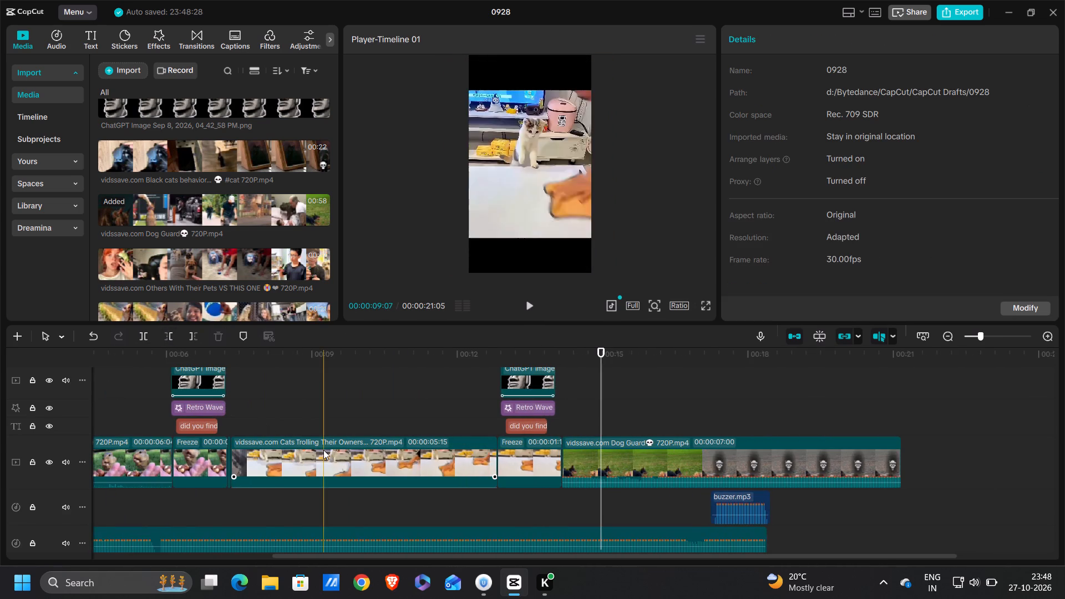
{"action": "scroll", "coordinate": [323, 450], "scroll_direction": "down", "scroll_amount": 1}
{"action": "scroll", "coordinate": [537, 453], "scroll_direction": "left", "scroll_amount": 3}
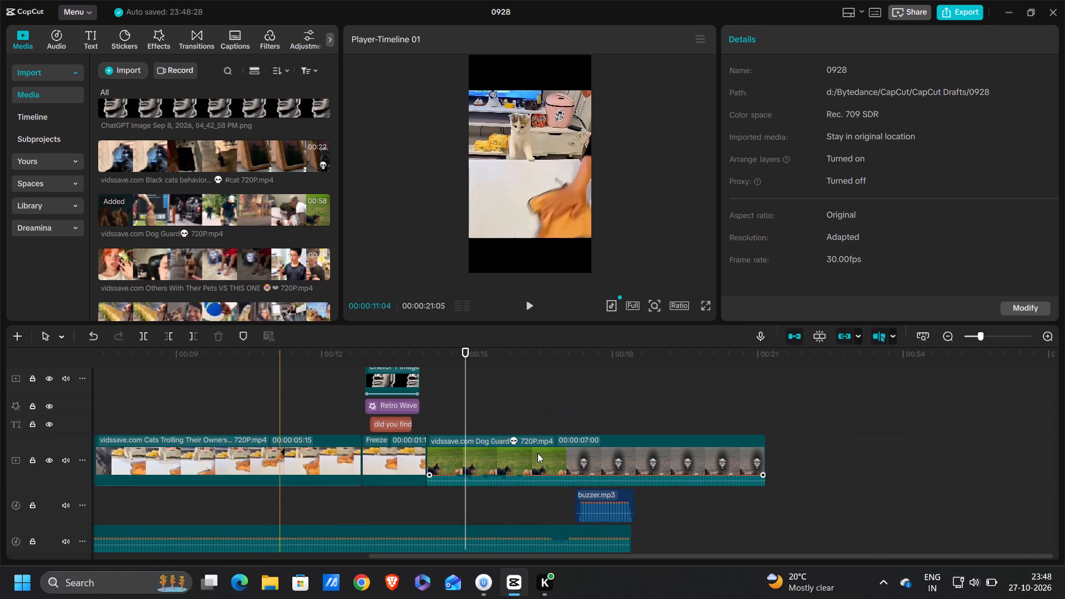
{"action": "scroll", "coordinate": [577, 480], "scroll_direction": "down", "scroll_amount": 1}
{"action": "left_click_drag", "start_coordinate": [482, 466], "coordinate": [479, 473]}
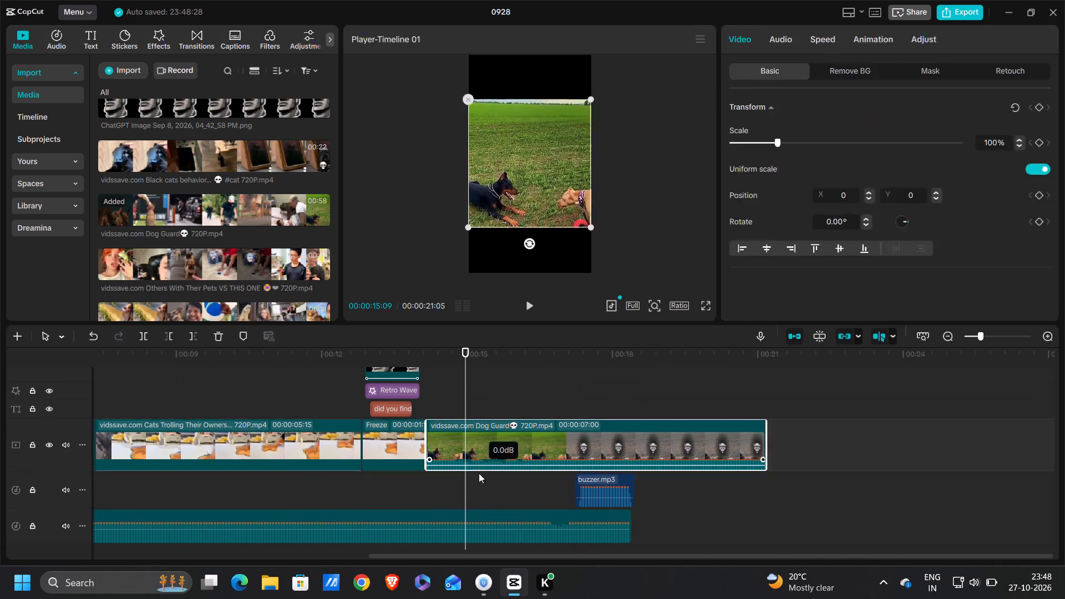
{"action": "left_click_drag", "start_coordinate": [479, 473], "coordinate": [464, 550]}
Play the opening of the Dog Guard clip and extend its start to a clip length of 00:00:08:07.
{"action": "left_click_drag", "start_coordinate": [465, 402], "coordinate": [429, 390]}
{"action": "key", "text": "space"}
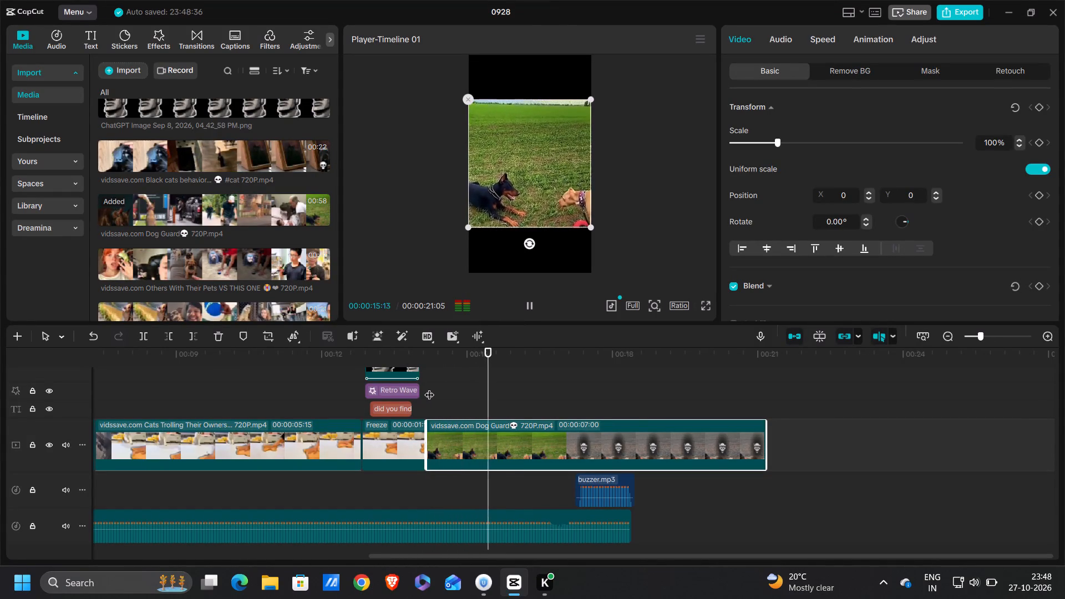
{"action": "key", "text": "space"}
{"action": "left_click", "coordinate": [443, 399]}
{"action": "left_click_drag", "start_coordinate": [440, 399], "coordinate": [432, 398]}
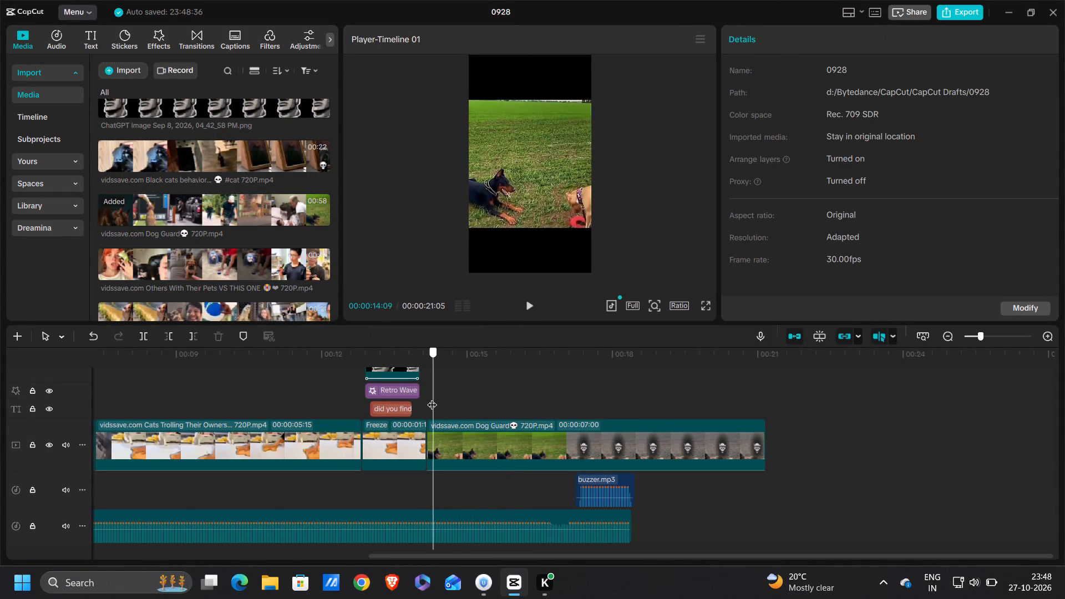
{"action": "left_click_drag", "start_coordinate": [432, 398], "coordinate": [428, 398]}
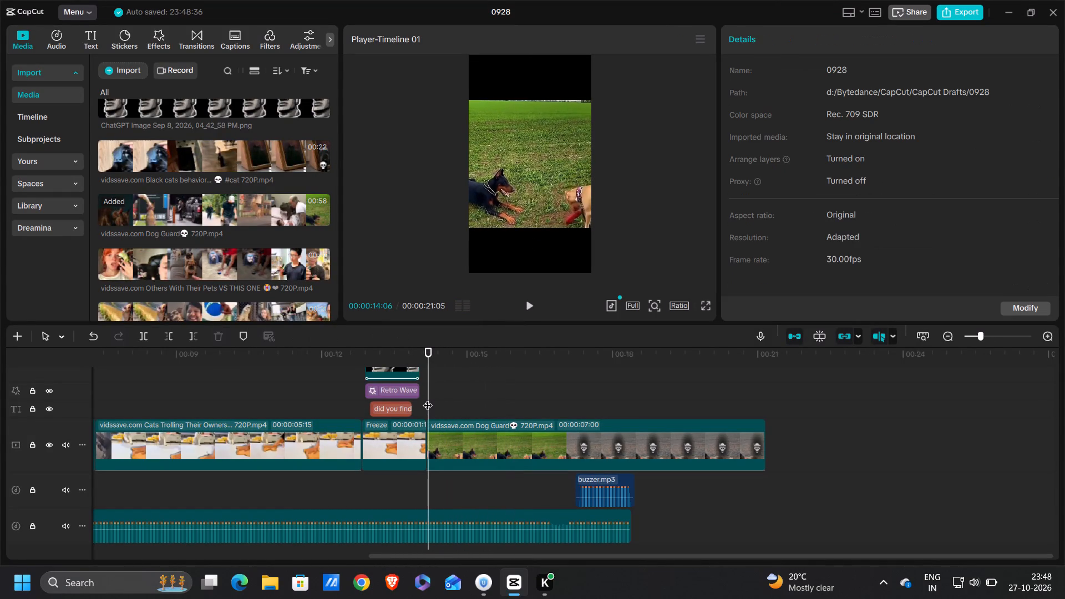
{"action": "left_click", "coordinate": [440, 431]}
{"action": "left_click", "coordinate": [422, 425]}
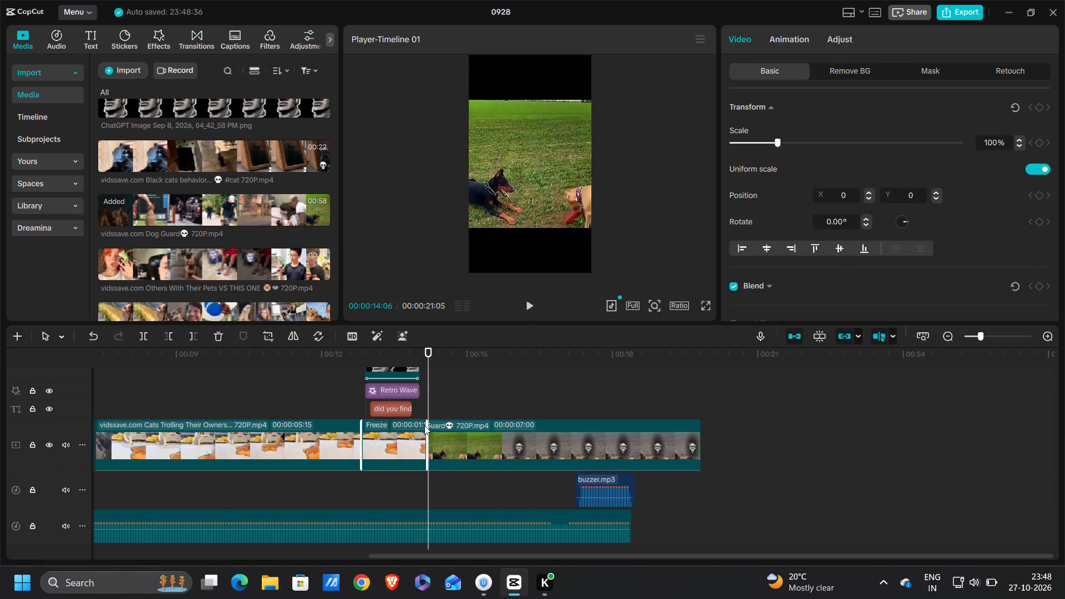
{"action": "left_click", "coordinate": [430, 464]}
{"action": "left_click", "coordinate": [444, 526]}
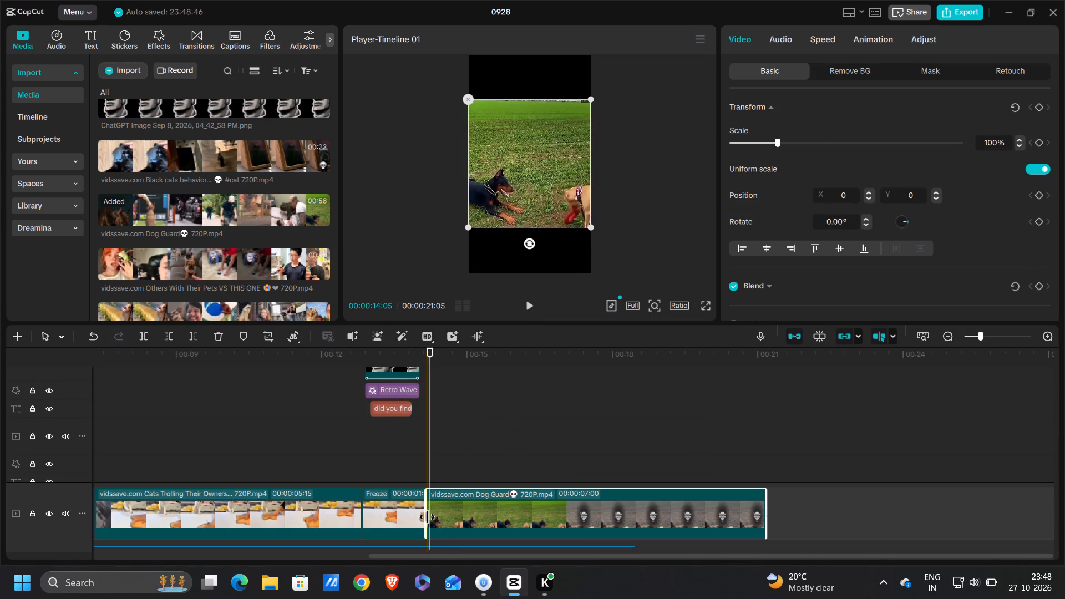
{"action": "left_click_drag", "start_coordinate": [427, 517], "coordinate": [369, 522]}
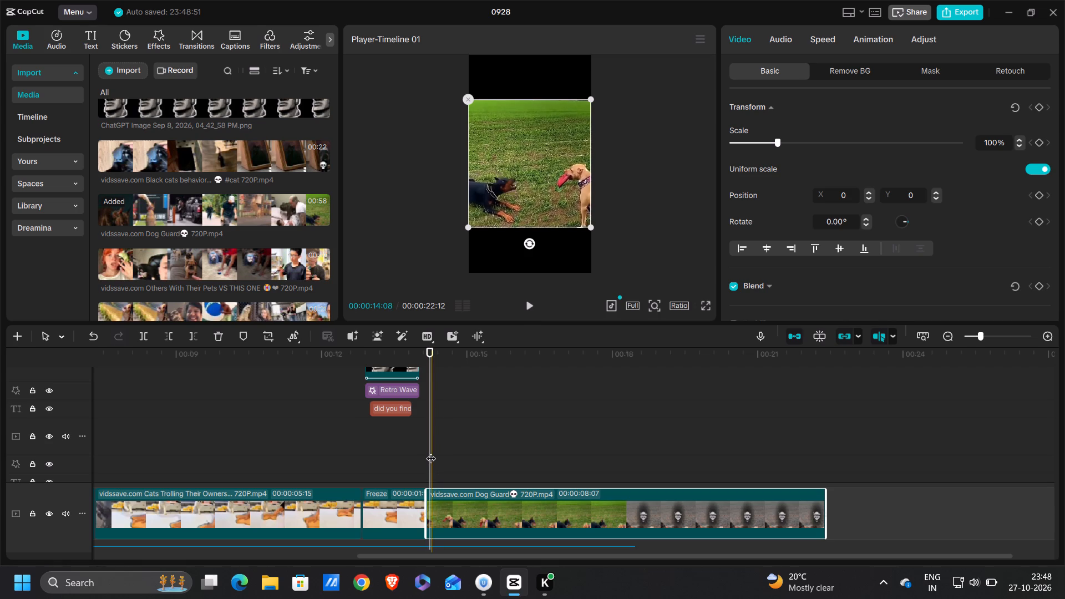
Play the Dog Guard clip, split it at about 00:00:17 and delete the remainder after the cut.
{"action": "key", "text": "space"}
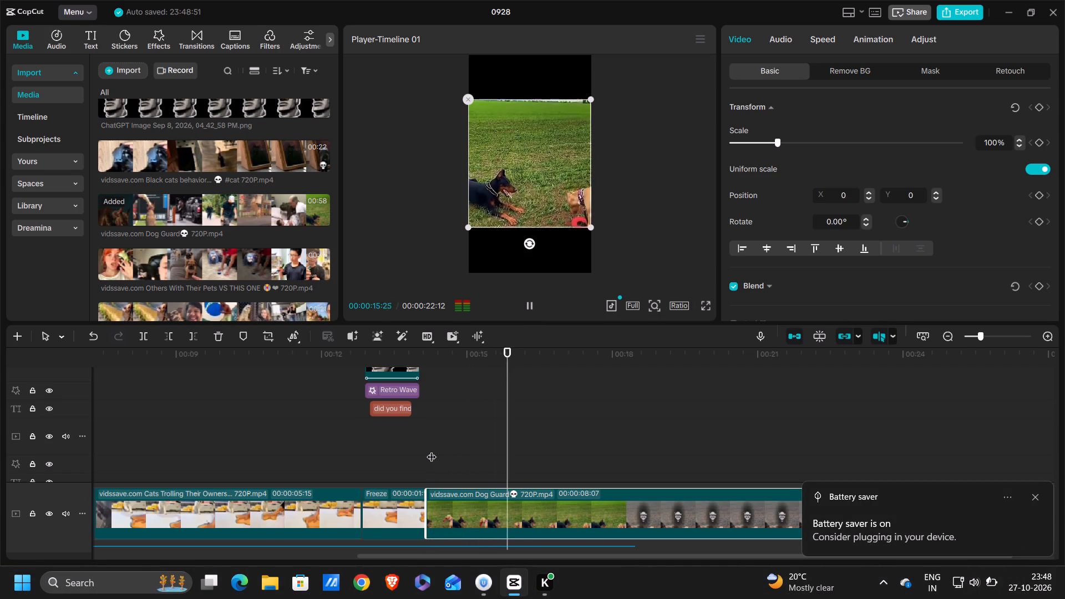
{"action": "key", "text": "space"}
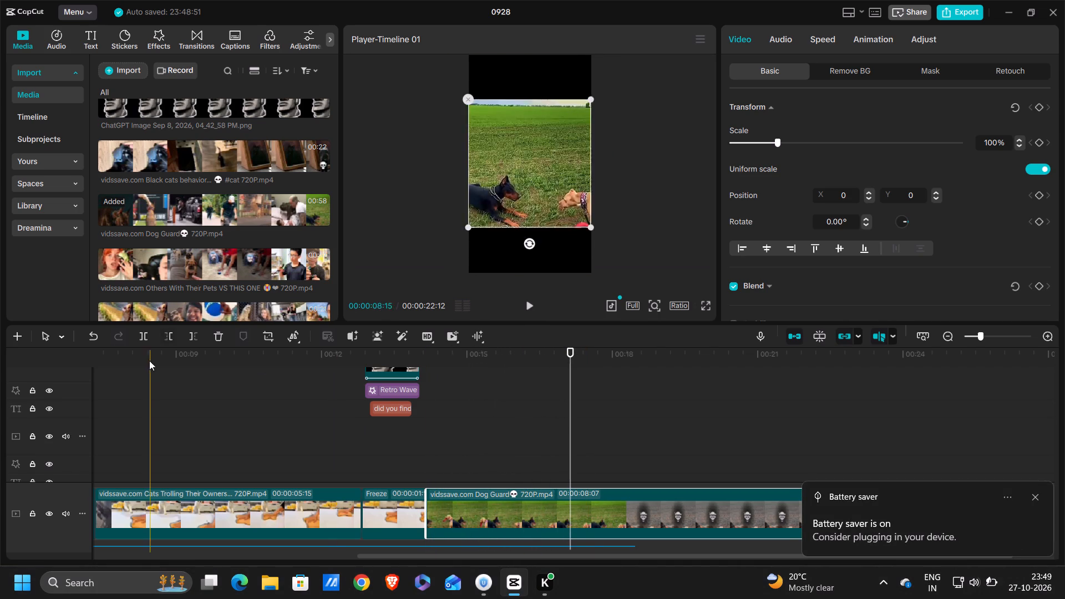
{"action": "left_click", "coordinate": [149, 343]}
{"action": "scroll", "coordinate": [393, 417], "scroll_direction": "up", "scroll_amount": 1}
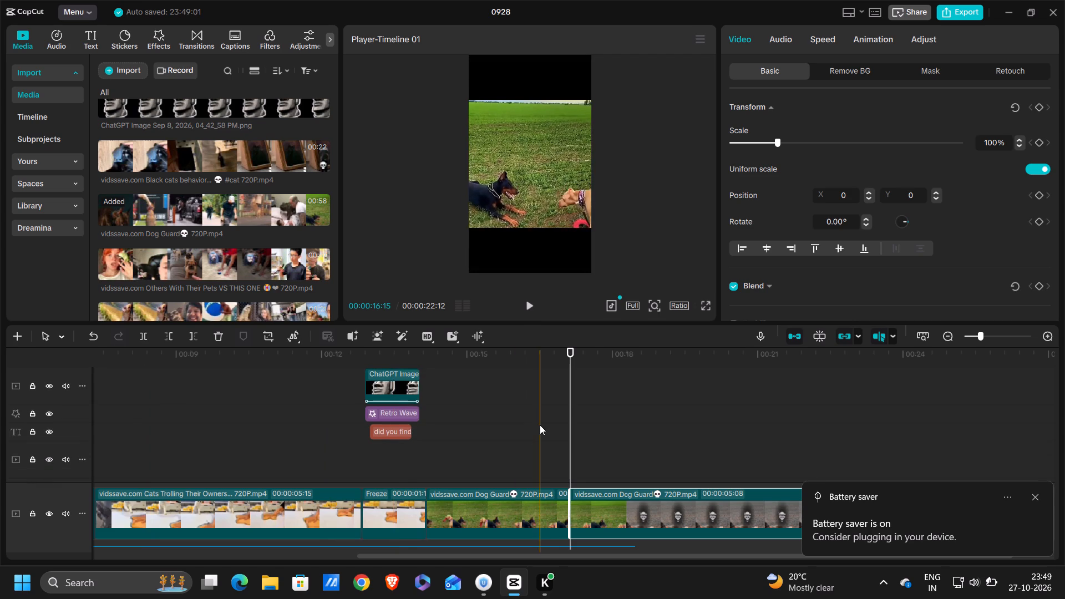
{"action": "key", "text": "BackSpace"}
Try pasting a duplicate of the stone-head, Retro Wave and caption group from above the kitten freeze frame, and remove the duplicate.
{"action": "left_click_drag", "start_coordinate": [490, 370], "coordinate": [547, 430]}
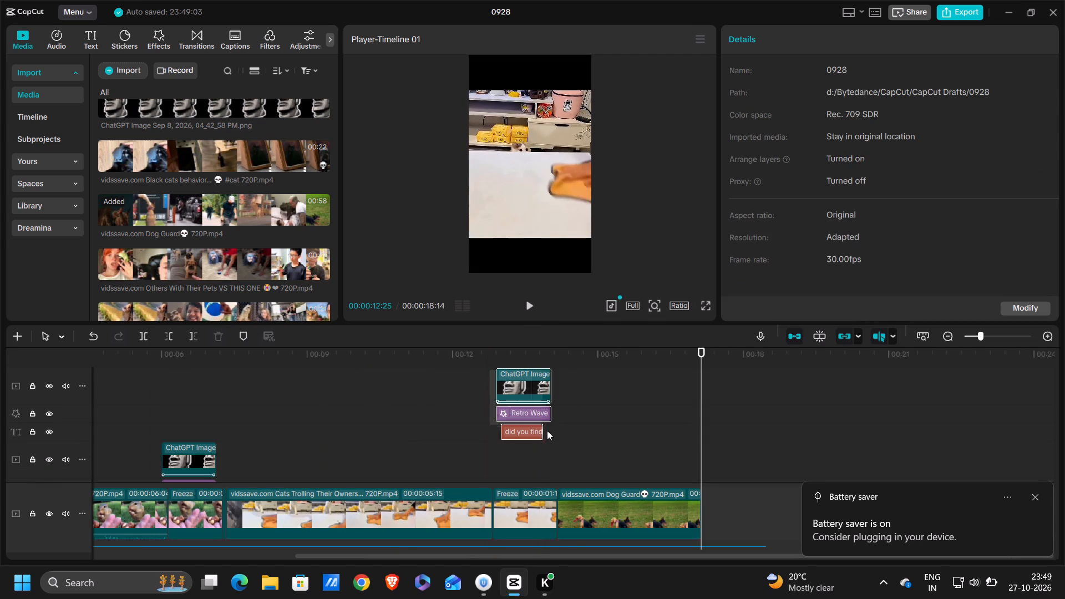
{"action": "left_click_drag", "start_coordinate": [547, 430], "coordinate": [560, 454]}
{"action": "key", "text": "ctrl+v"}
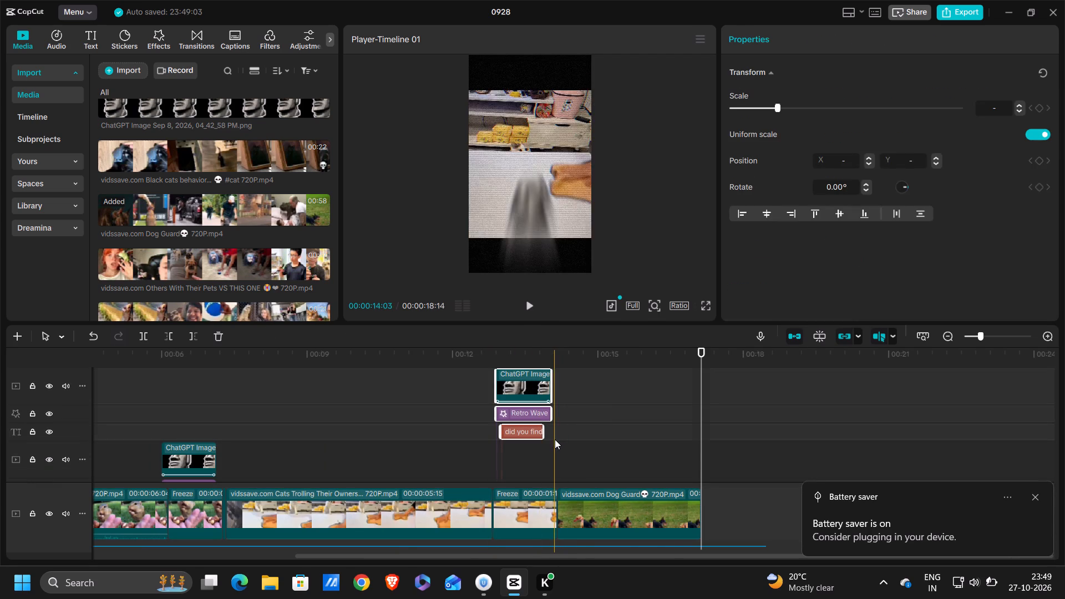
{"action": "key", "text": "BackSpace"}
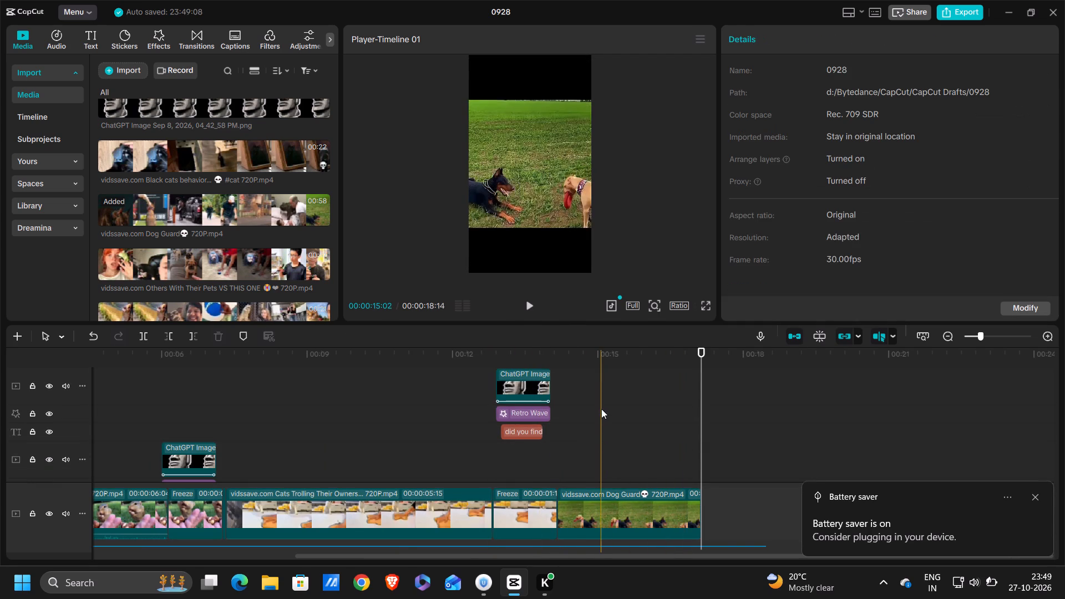
Insert a freeze frame at the end of the Dog Guard clip, at 00:00:17:03.
{"action": "left_click", "coordinate": [698, 505]}
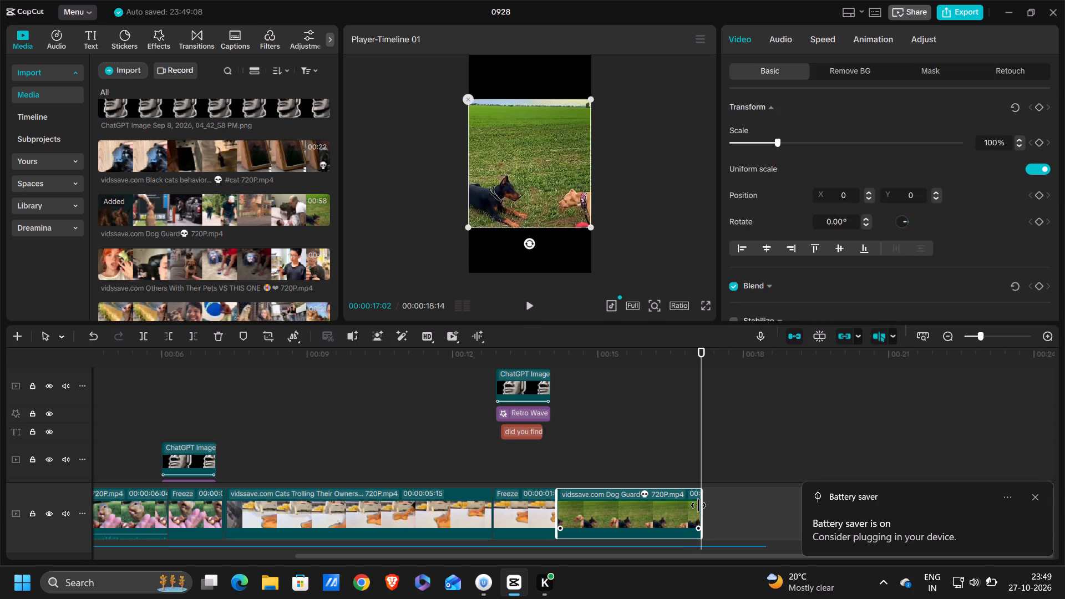
{"action": "key", "text": "Left"}
{"action": "key", "text": "Right"}
{"action": "key", "text": "Right"}
{"action": "key", "text": "Left"}
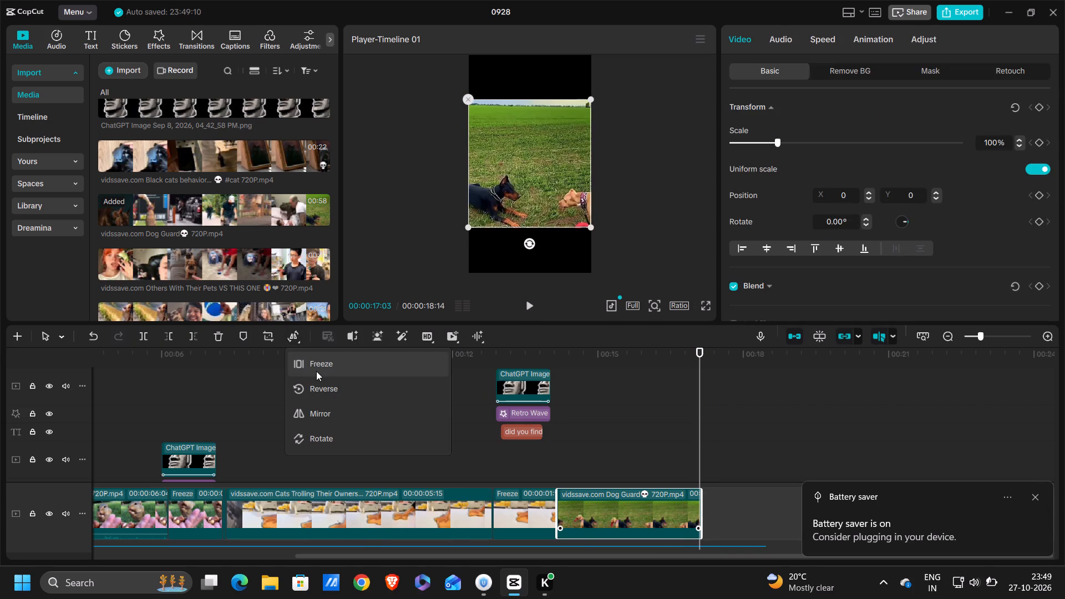
{"action": "left_click", "coordinate": [316, 371]}
{"action": "scroll", "coordinate": [643, 460], "scroll_direction": "down", "scroll_amount": 6, "text": "ctrl"}
{"action": "scroll", "coordinate": [643, 460], "scroll_direction": "down", "scroll_amount": 1}
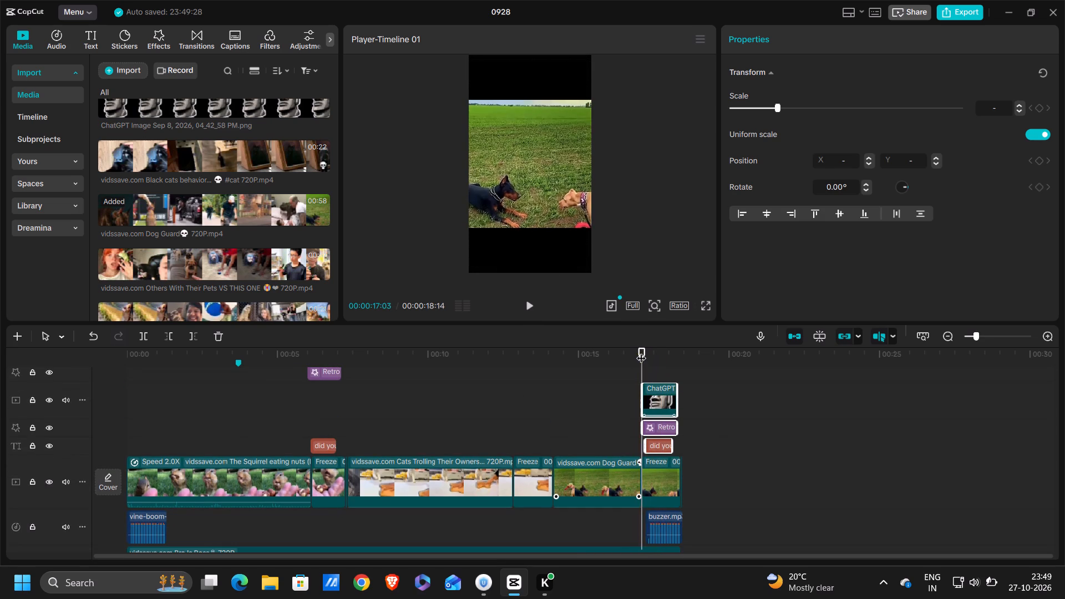
{"action": "key", "text": "space"}
{"action": "key", "text": "space"}
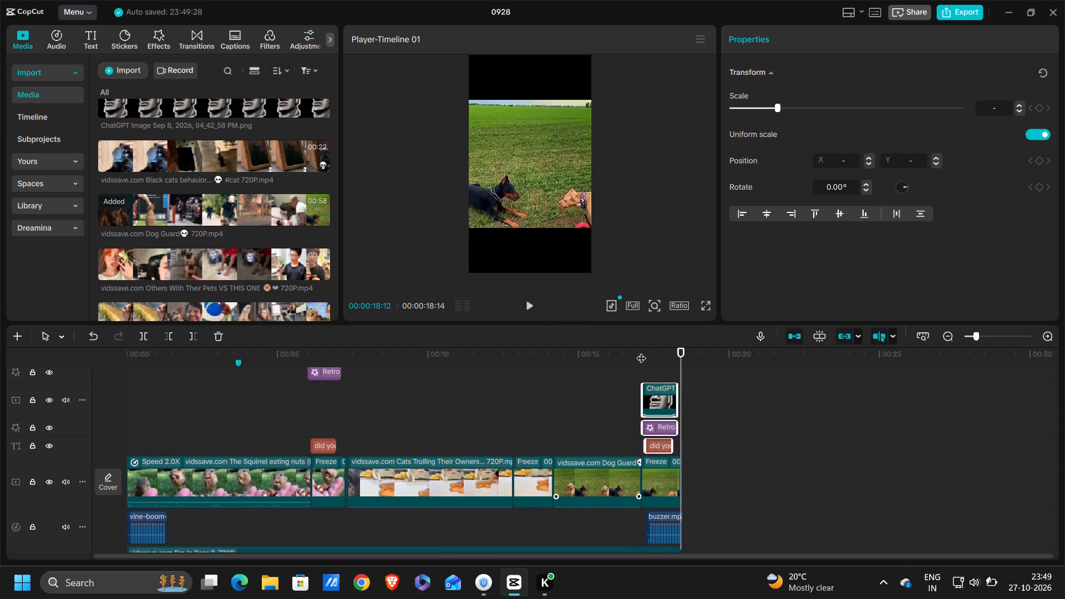
{"action": "left_click", "coordinate": [679, 401]}
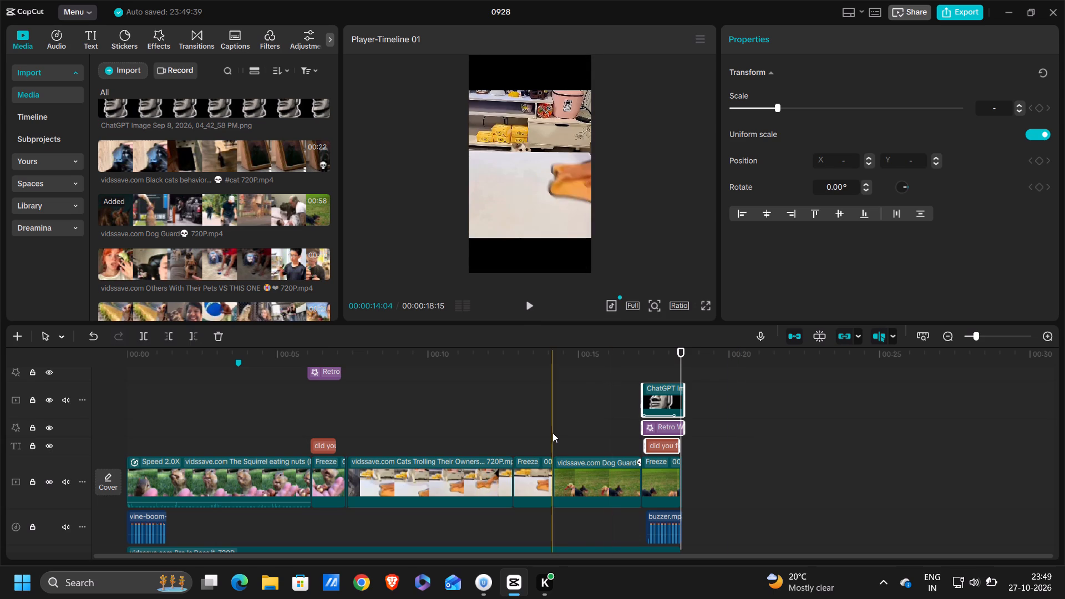
Delete the tiny leftover squirrel clip fragment between the squirrel freeze frame and the Cats Trolling clip.
{"action": "scroll", "coordinate": [552, 433], "scroll_direction": "up", "scroll_amount": 6, "text": "ctrl"}
{"action": "scroll", "coordinate": [381, 443], "scroll_direction": "up", "scroll_amount": 9, "text": "ctrl"}
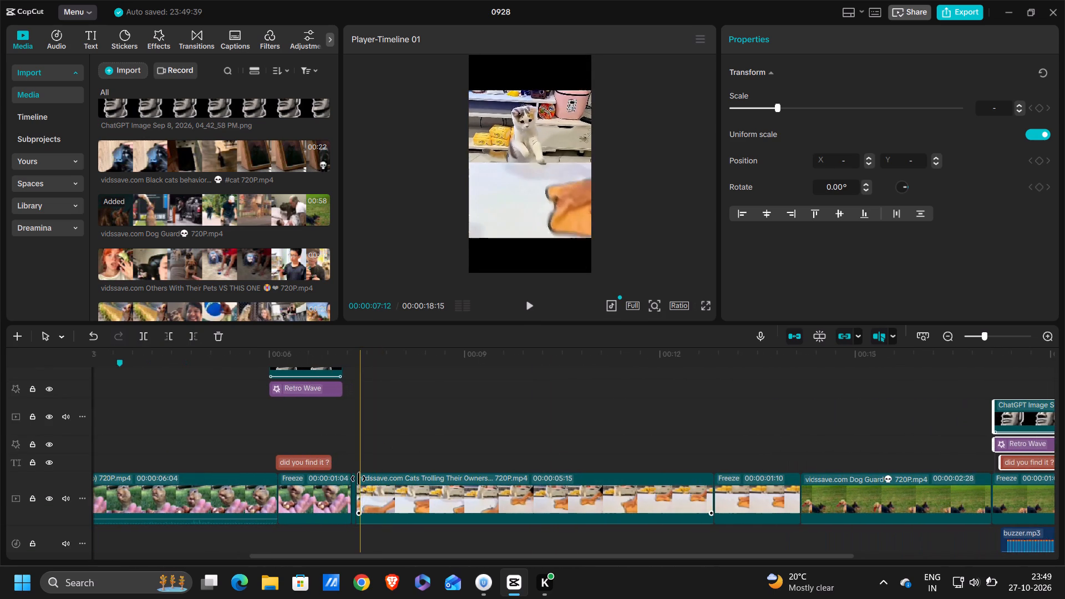
{"action": "left_click", "coordinate": [356, 482]}
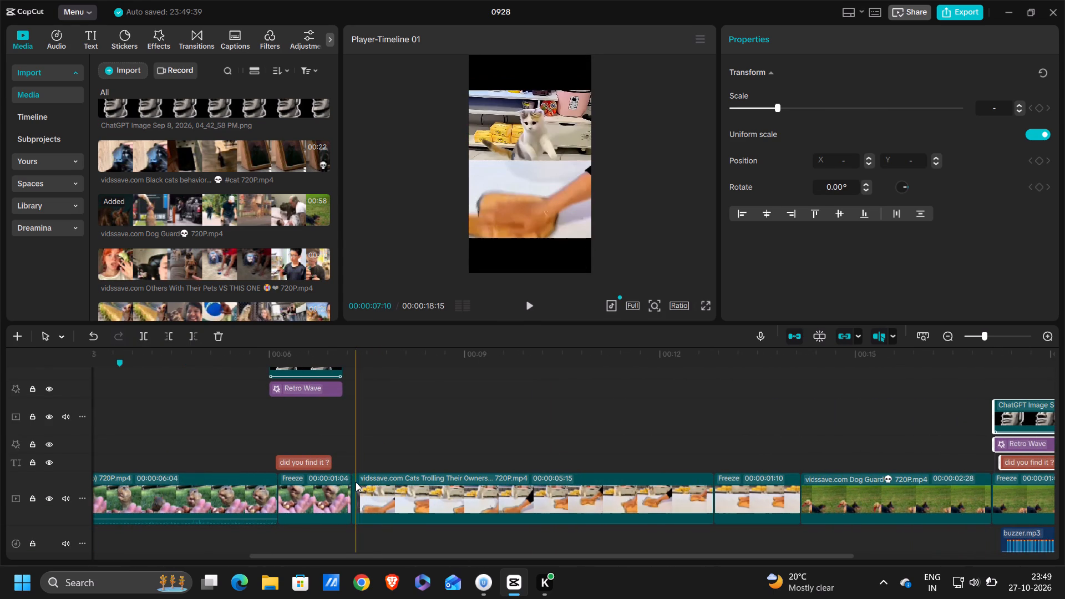
{"action": "key", "text": "BackSpace"}
{"action": "left_click", "coordinate": [356, 482]}
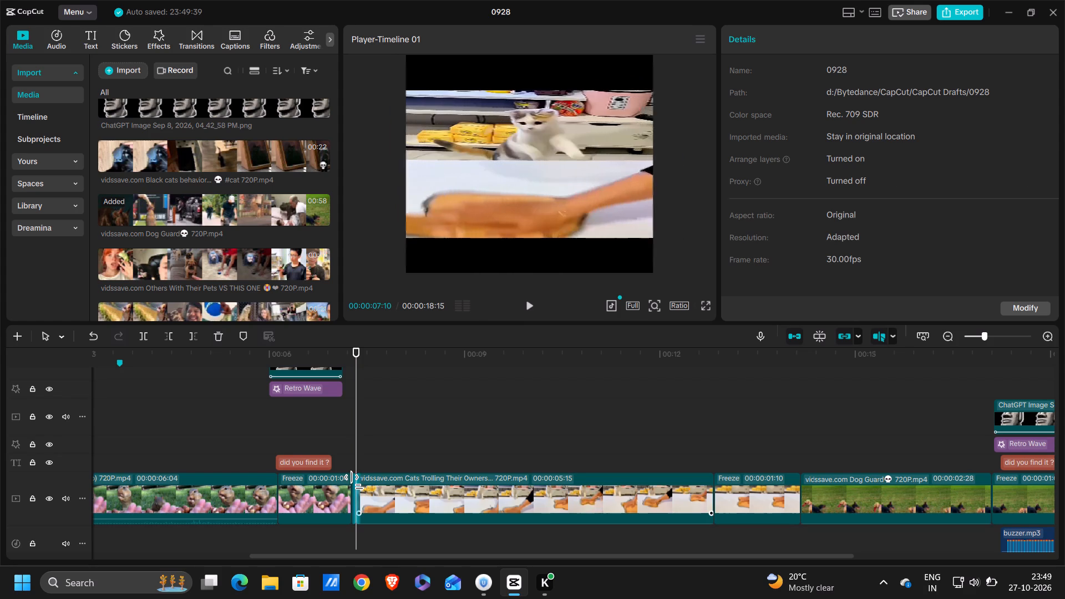
{"action": "left_click", "coordinate": [356, 482]}
{"action": "scroll", "coordinate": [356, 482], "scroll_direction": "up", "scroll_amount": 11, "text": "ctrl"}
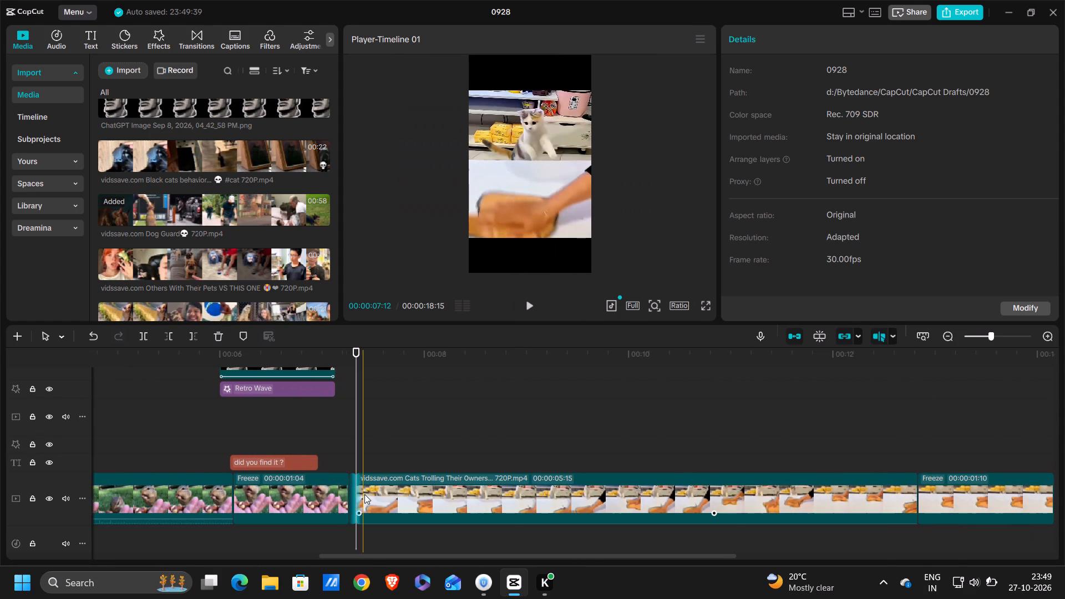
{"action": "left_click", "coordinate": [349, 494]}
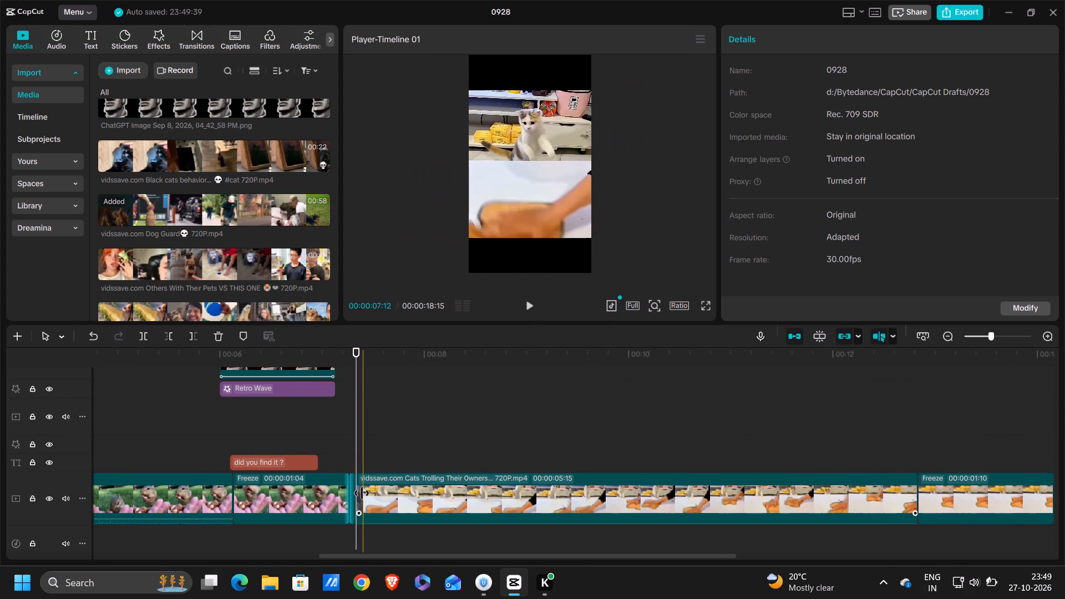
{"action": "scroll", "coordinate": [362, 493], "scroll_direction": "up", "scroll_amount": 7, "text": "ctrl"}
{"action": "scroll", "coordinate": [362, 493], "scroll_direction": "right", "scroll_amount": 2}
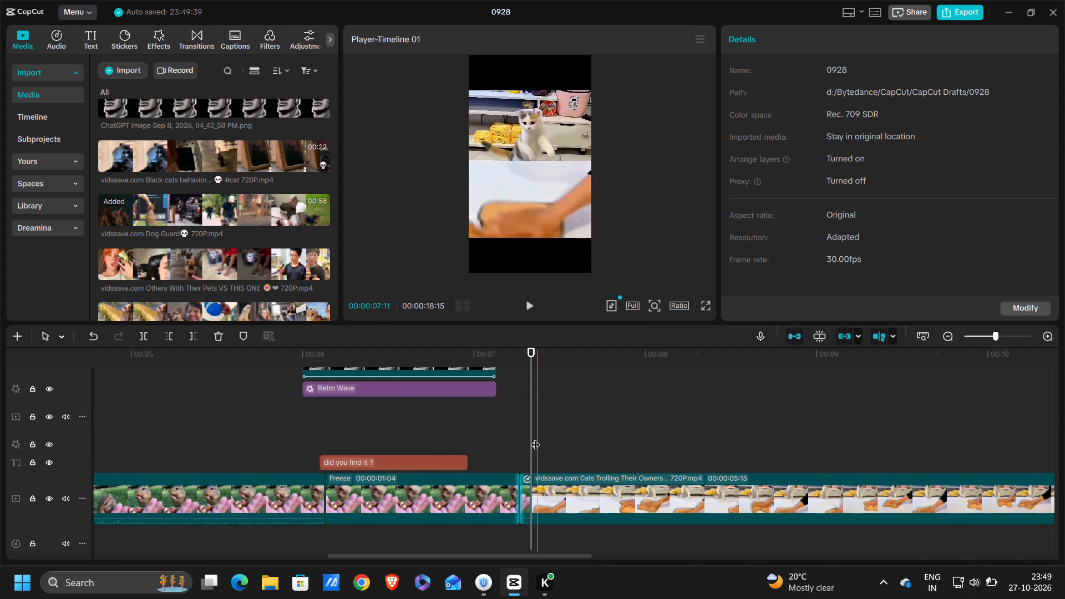
{"action": "left_click_drag", "start_coordinate": [535, 438], "coordinate": [506, 440]}
{"action": "left_click", "coordinate": [525, 487]}
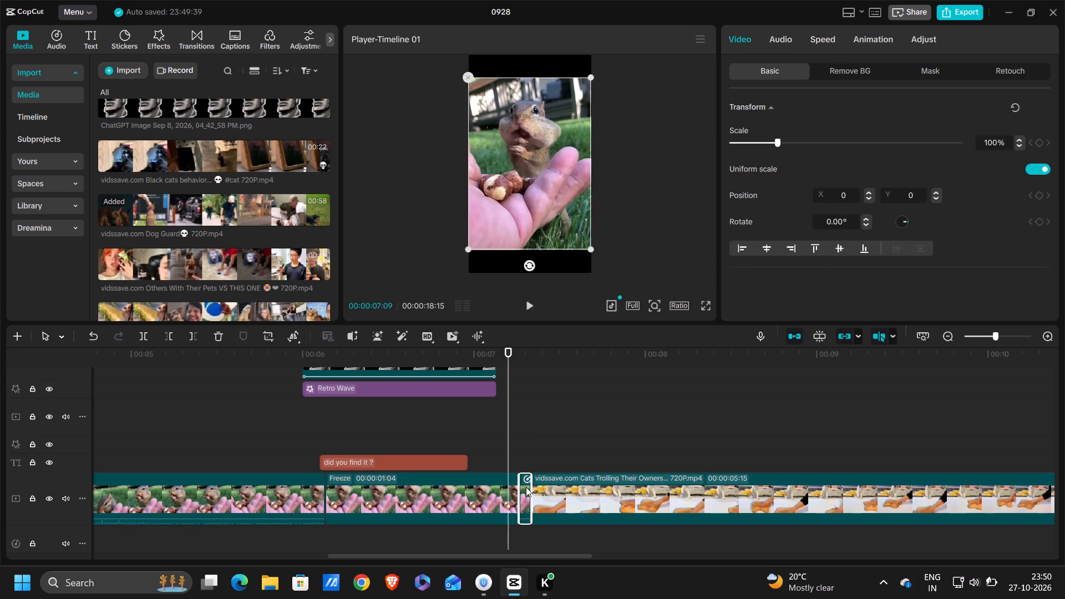
{"action": "key", "text": "BackSpace"}
Replace the opening "find the cat in 4 sec" caption text with "UNEXPEXTED ANIMALS MOMENTS".
{"action": "scroll", "coordinate": [526, 487], "scroll_direction": "right", "scroll_amount": 5}
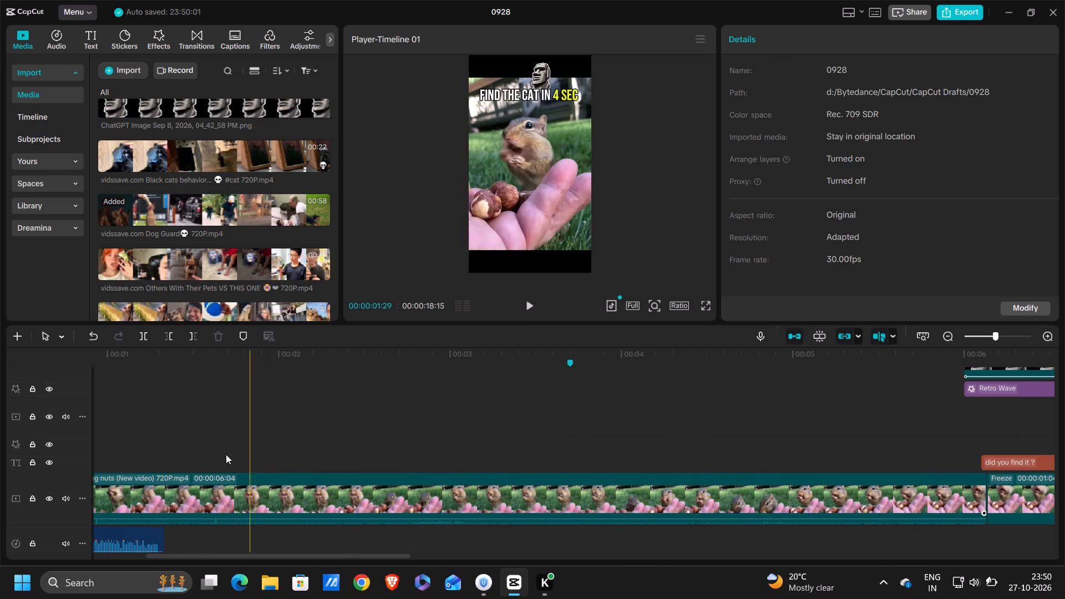
{"action": "scroll", "coordinate": [115, 441], "scroll_direction": "down", "scroll_amount": 13, "text": "ctrl"}
{"action": "scroll", "coordinate": [115, 441], "scroll_direction": "up", "scroll_amount": 3}
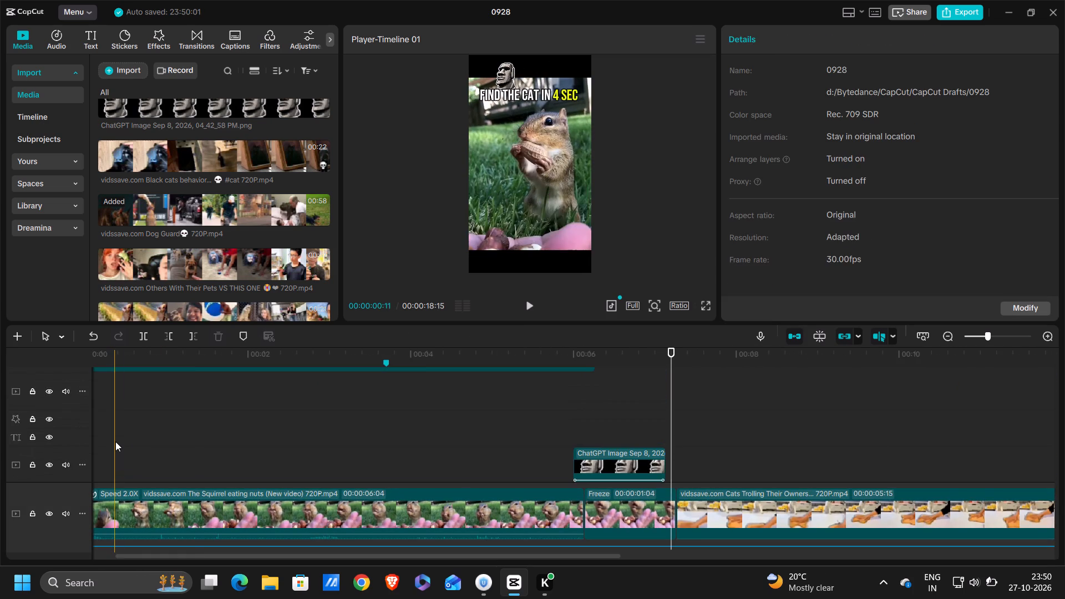
{"action": "scroll", "coordinate": [210, 467], "scroll_direction": "up", "scroll_amount": 2}
{"action": "scroll", "coordinate": [210, 467], "scroll_direction": "left", "scroll_amount": 1}
{"action": "scroll", "coordinate": [210, 467], "scroll_direction": "right", "scroll_amount": 1}
{"action": "scroll", "coordinate": [210, 467], "scroll_direction": "down", "scroll_amount": 5, "text": "ctrl"}
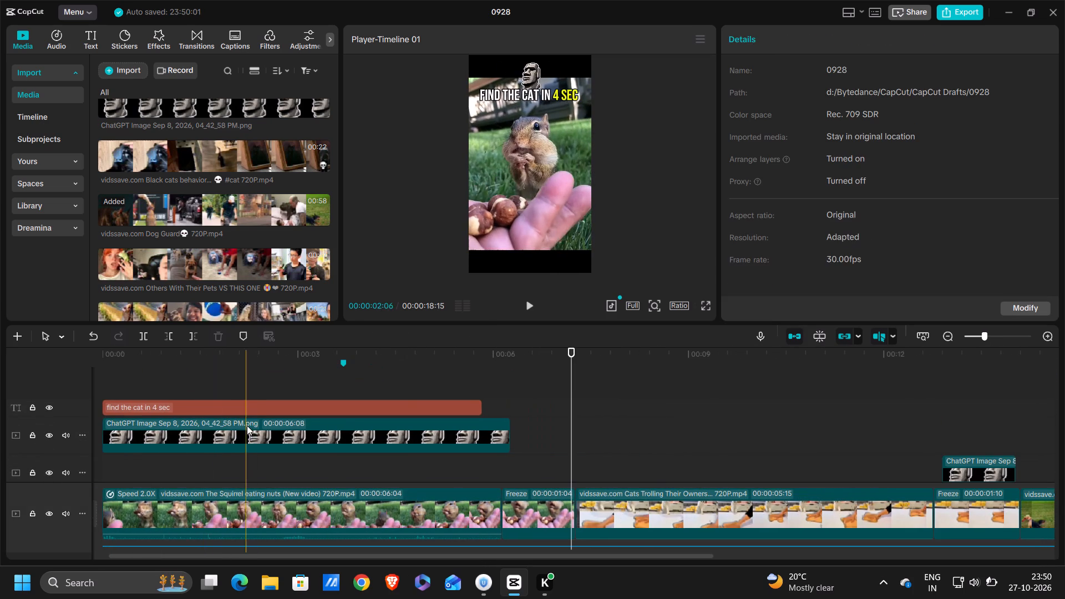
{"action": "left_click", "coordinate": [252, 410]}
{"action": "double_click", "coordinate": [809, 106]}
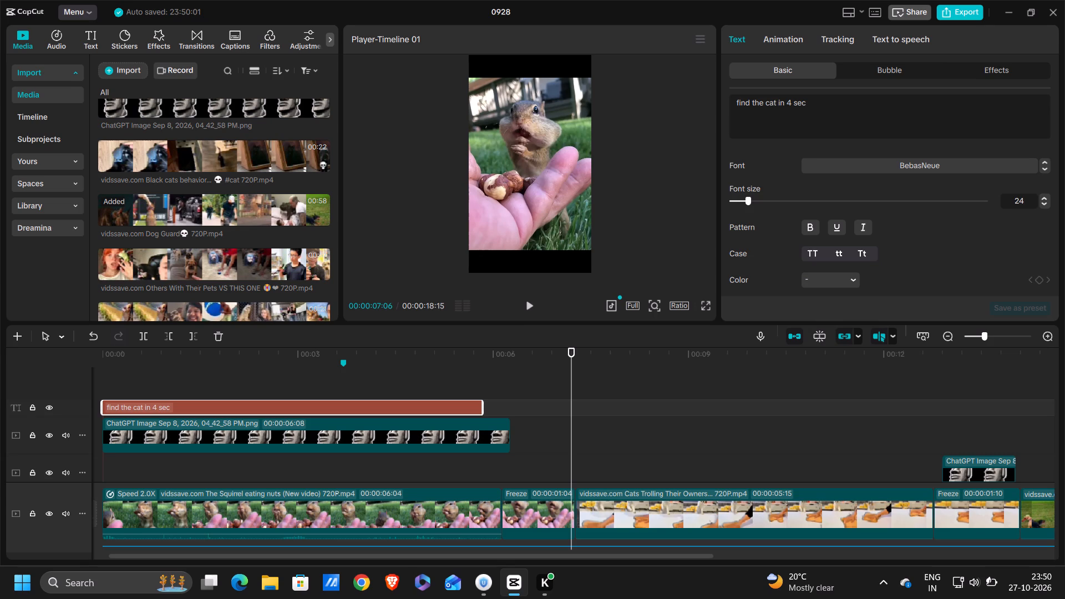
{"action": "key", "text": "BackSpace"}
{"action": "key", "text": "BackSpace"}
{"action": "key", "text": "BackSpace"}
{"action": "key", "text": "BackSpace"}
{"action": "key", "text": "BackSpace"}
{"action": "key", "text": "BackSpace"}
{"action": "key", "text": "BackSpace"}
{"action": "key", "text": "BackSpace"}
{"action": "key", "text": "BackSpace"}
{"action": "key", "text": "BackSpace"}
{"action": "key", "text": "BackSpace"}
{"action": "key", "text": "BackSpace"}
{"action": "key", "text": "BackSpace"}
{"action": "key", "text": "BackSpace"}
{"action": "key", "text": "BackSpace"}
{"action": "key", "text": "BackSpace"}
{"action": "key", "text": "BackSpace"}
{"action": "key", "text": "BackSpace"}
{"action": "key", "text": "BackSpace"}
{"action": "key", "text": "BackSpace"}
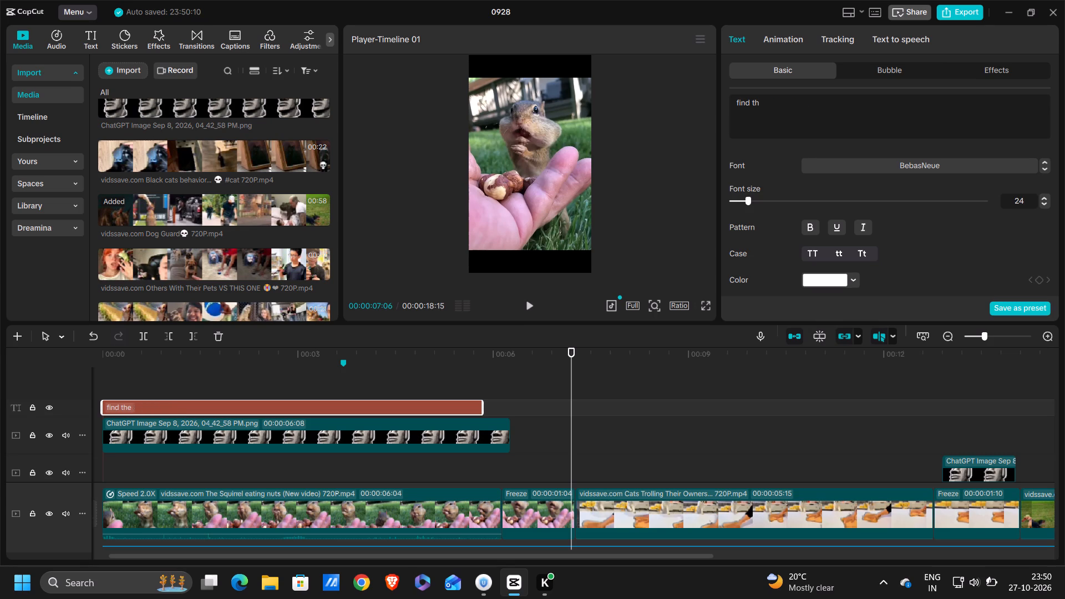
{"action": "type", "text": "UNE"}
{"action": "type", "text": "XPEXTED ANIMALS"}
{"action": "key", "text": "space"}
{"action": "type", "text": "MOMEN"}
{"action": "type", "text": "TS"}
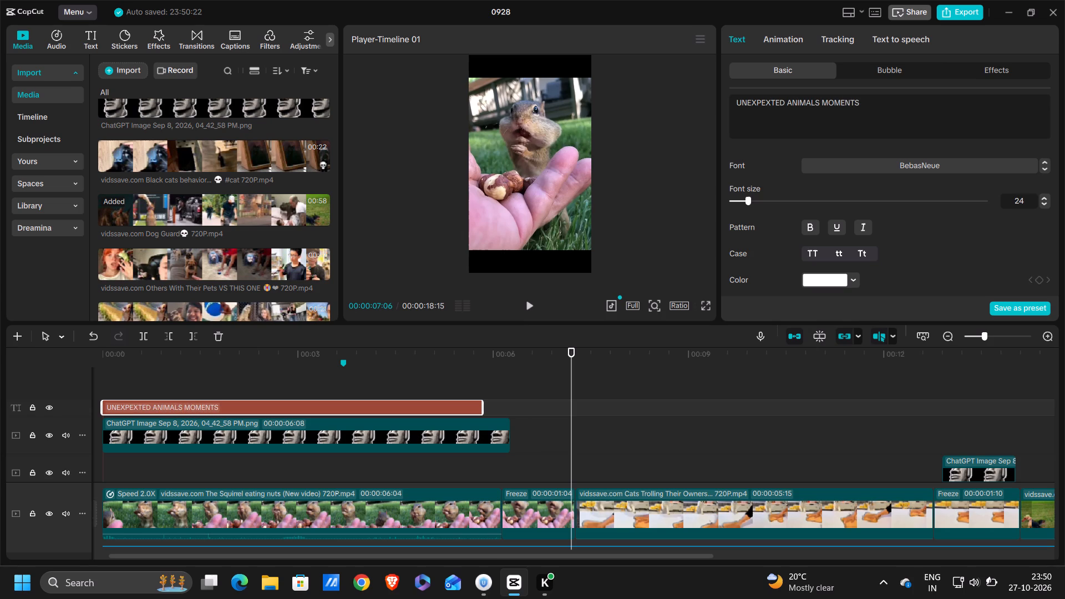
Preview the opening caption at 00:00:04:08 and scale it down so the whole line fits within the frame width.
{"action": "left_click", "coordinate": [379, 363]}
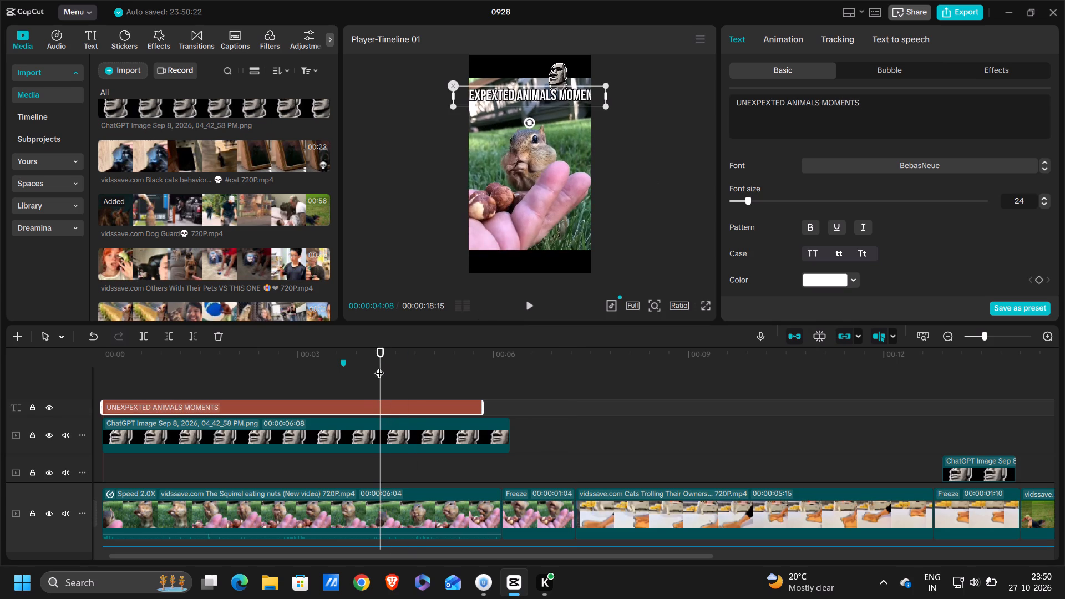
{"action": "left_click_drag", "start_coordinate": [606, 106], "coordinate": [606, 105]}
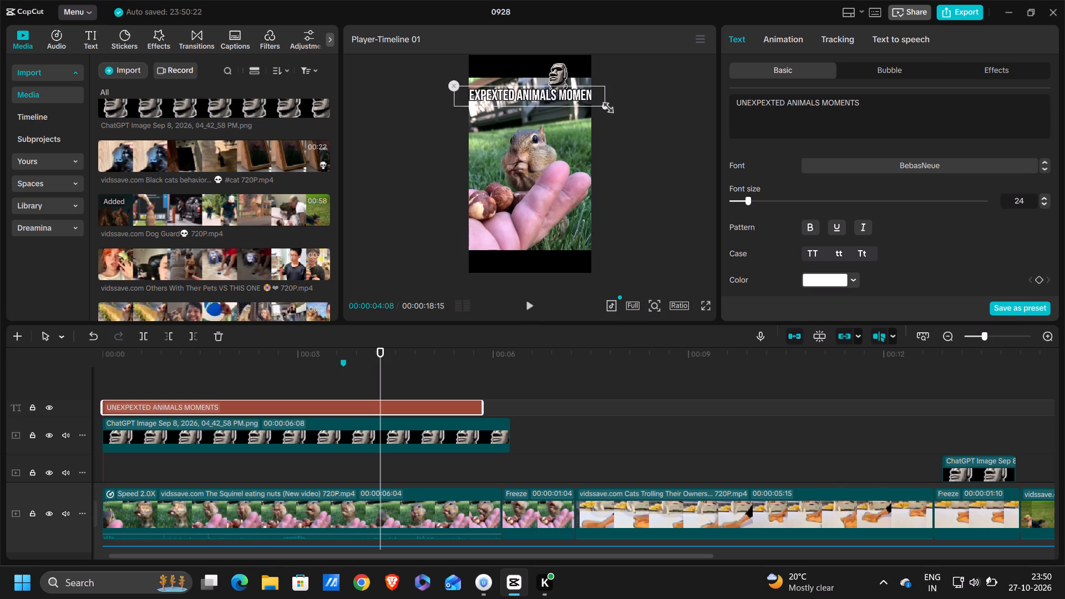
{"action": "left_click_drag", "start_coordinate": [606, 105], "coordinate": [571, 92]}
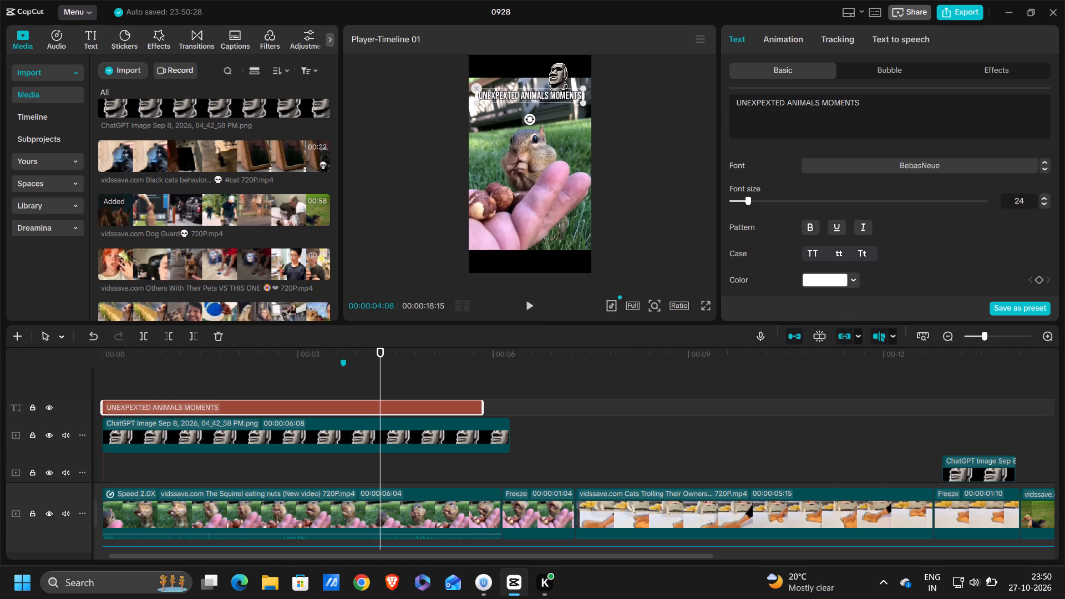
Recolour the word "MOMENTS" in the opening caption to red, hex FF0000.
{"action": "left_click_drag", "start_coordinate": [818, 101], "coordinate": [873, 105]}
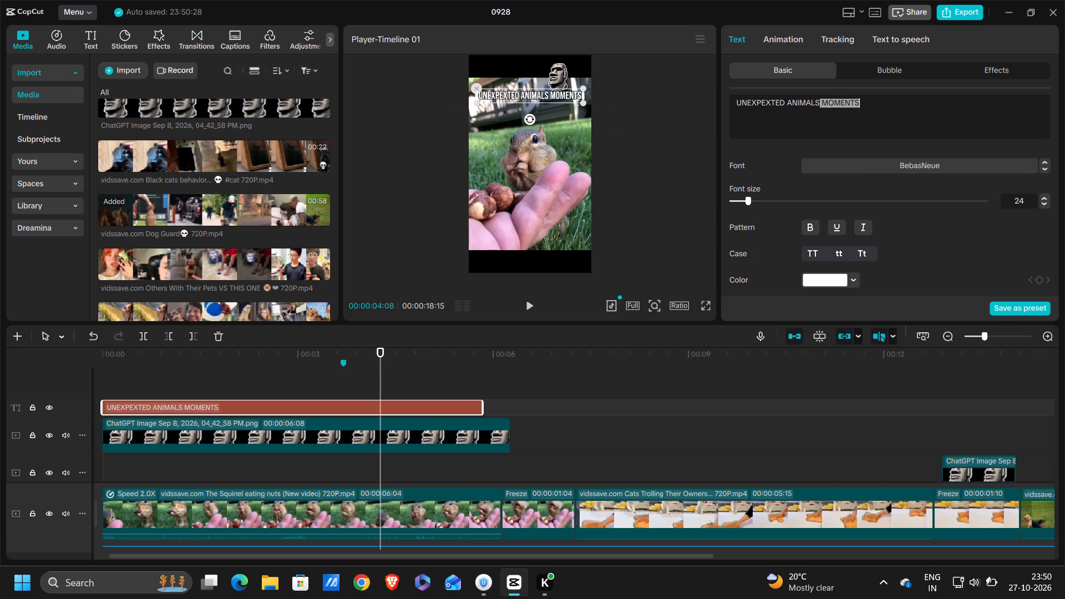
{"action": "left_click", "coordinate": [826, 271]}
{"action": "left_click", "coordinate": [820, 282]}
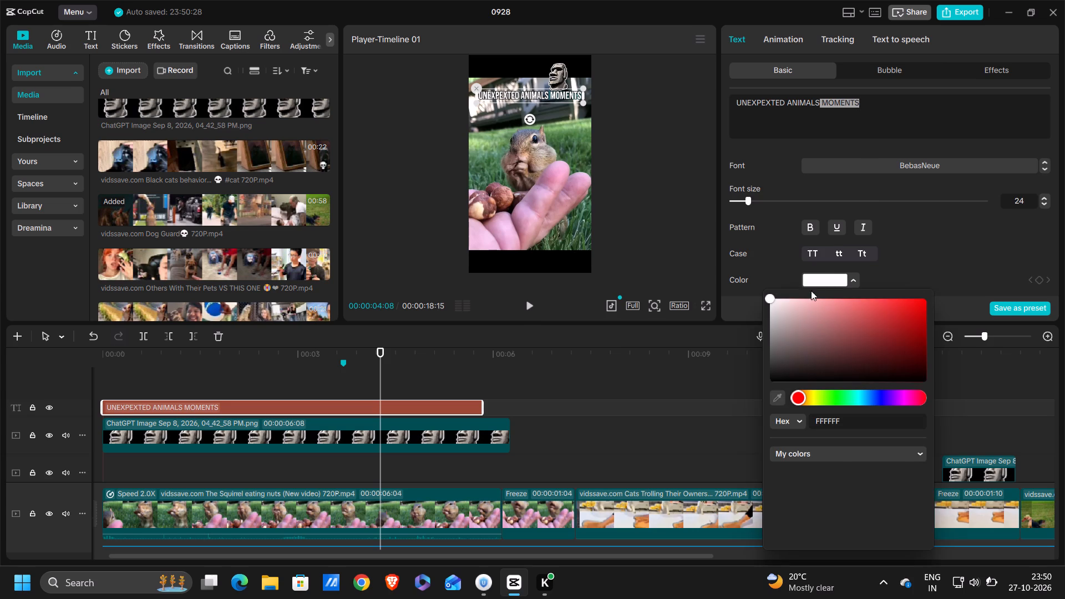
{"action": "left_click_drag", "start_coordinate": [768, 300], "coordinate": [1017, 285]}
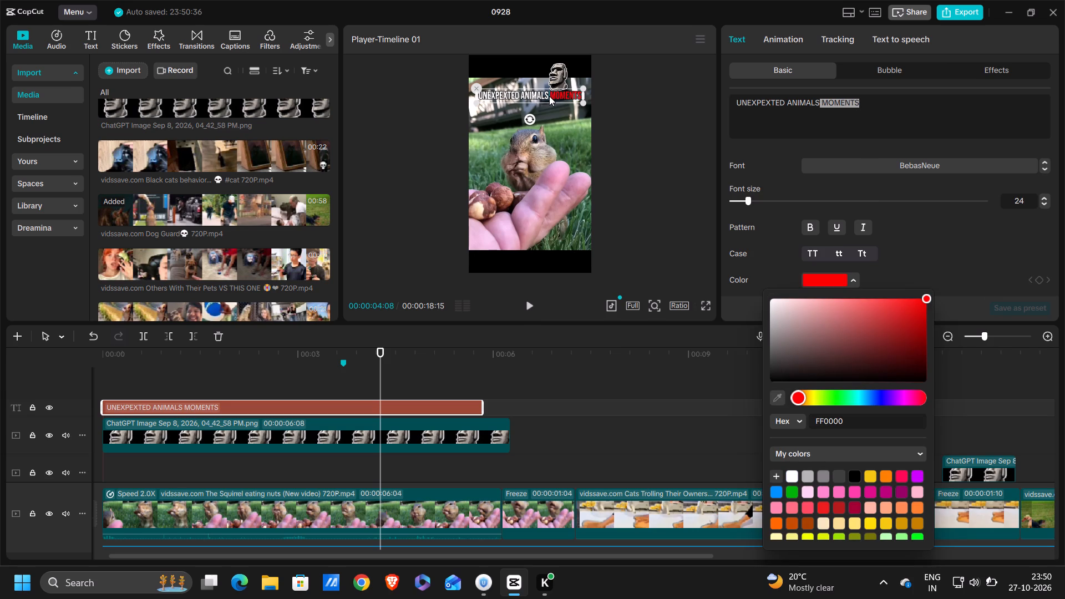
Enlarge the opening caption slightly so it nearly spans the frame width.
{"action": "left_click_drag", "start_coordinate": [581, 105], "coordinate": [591, 105]}
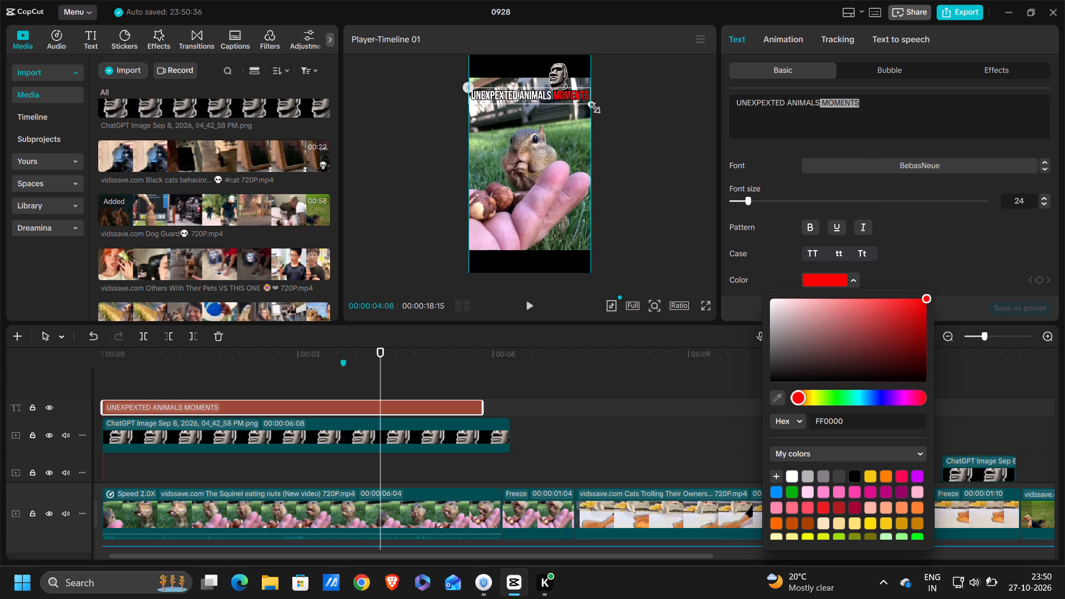
{"action": "left_click_drag", "start_coordinate": [591, 105], "coordinate": [590, 105]}
Trim the opening stone-head overlay to 00:00:05:20 and shorten the opening caption to end at about the same point.
{"action": "double_click", "coordinate": [562, 73]}
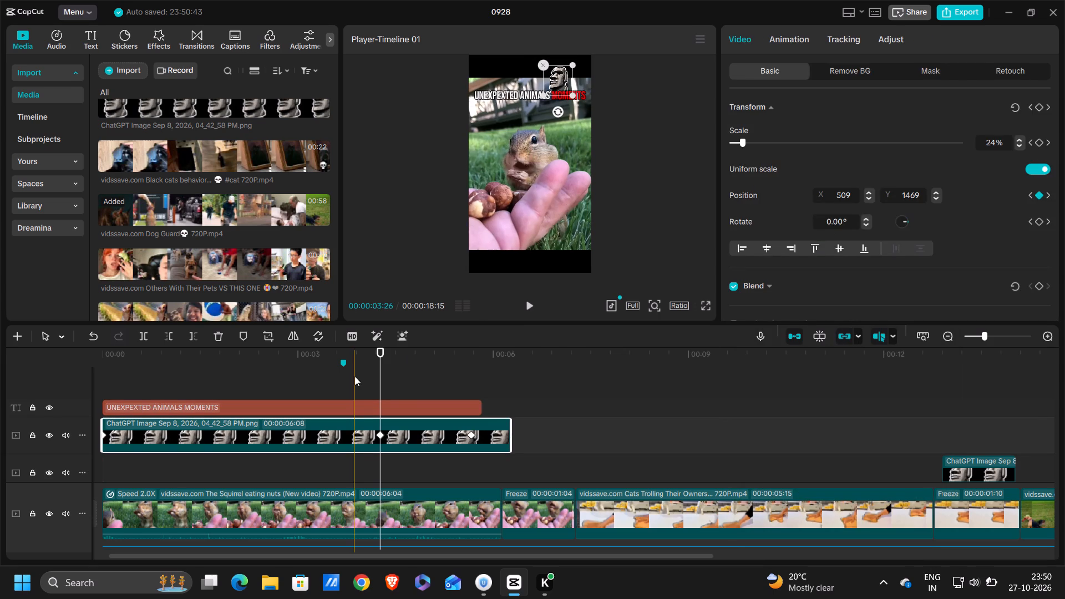
{"action": "left_click", "coordinate": [472, 413]}
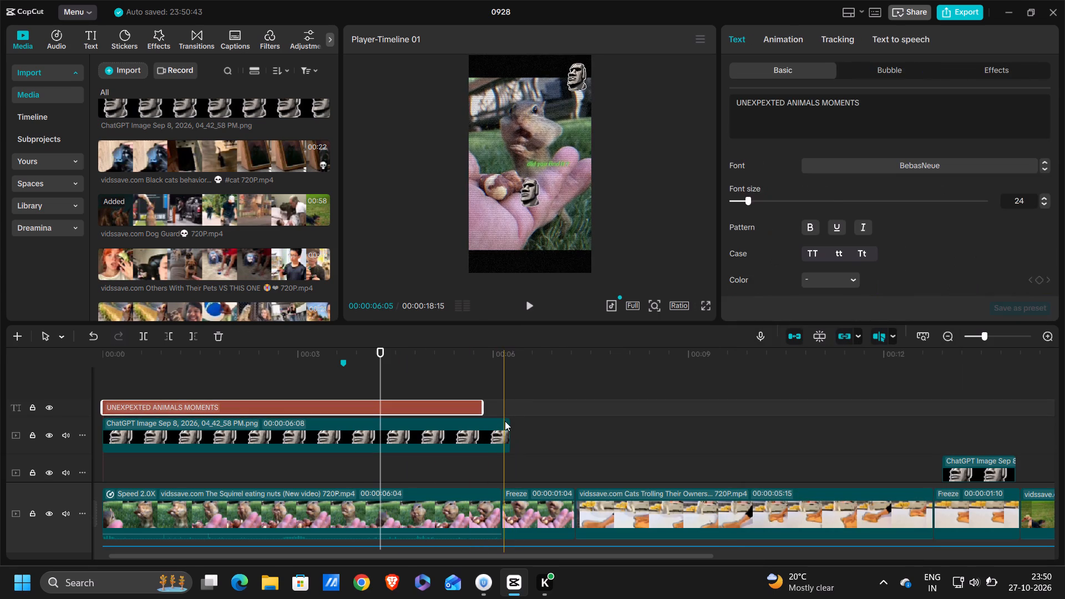
{"action": "left_click", "coordinate": [505, 421]}
{"action": "left_click_drag", "start_coordinate": [511, 430], "coordinate": [499, 433]}
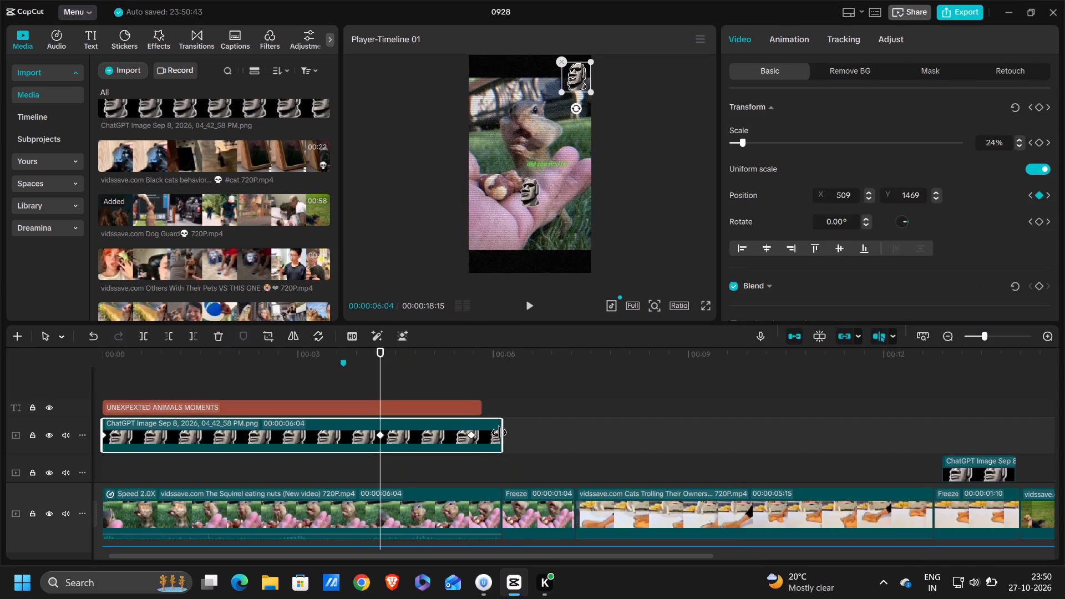
{"action": "left_click_drag", "start_coordinate": [499, 433], "coordinate": [470, 436]}
{"action": "left_click", "coordinate": [472, 412]}
{"action": "left_click_drag", "start_coordinate": [481, 410], "coordinate": [471, 412]}
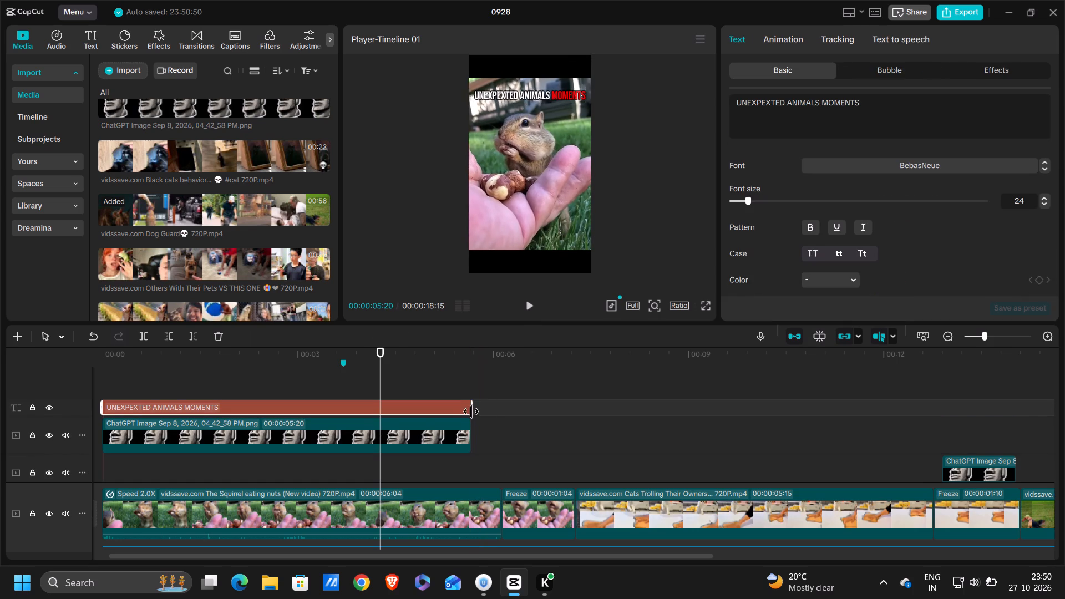
{"action": "left_click_drag", "start_coordinate": [471, 412], "coordinate": [466, 413]}
Play the video from near its start into the squirrel freeze frame to check the caption and stone-head timing.
{"action": "scroll", "coordinate": [484, 475], "scroll_direction": "down", "scroll_amount": 3}
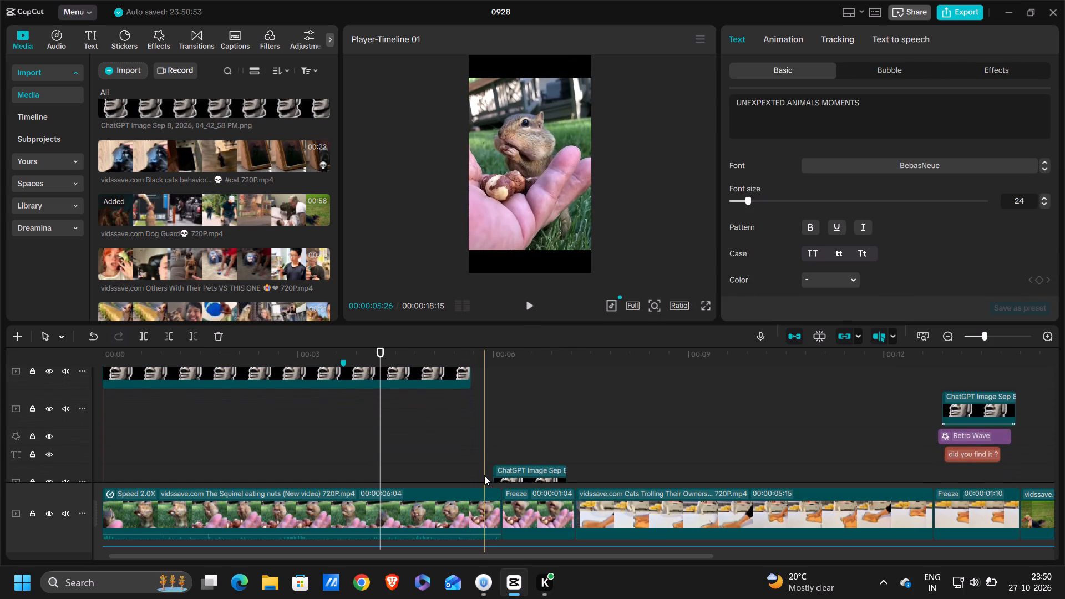
{"action": "left_click_drag", "start_coordinate": [471, 420], "coordinate": [400, 438]}
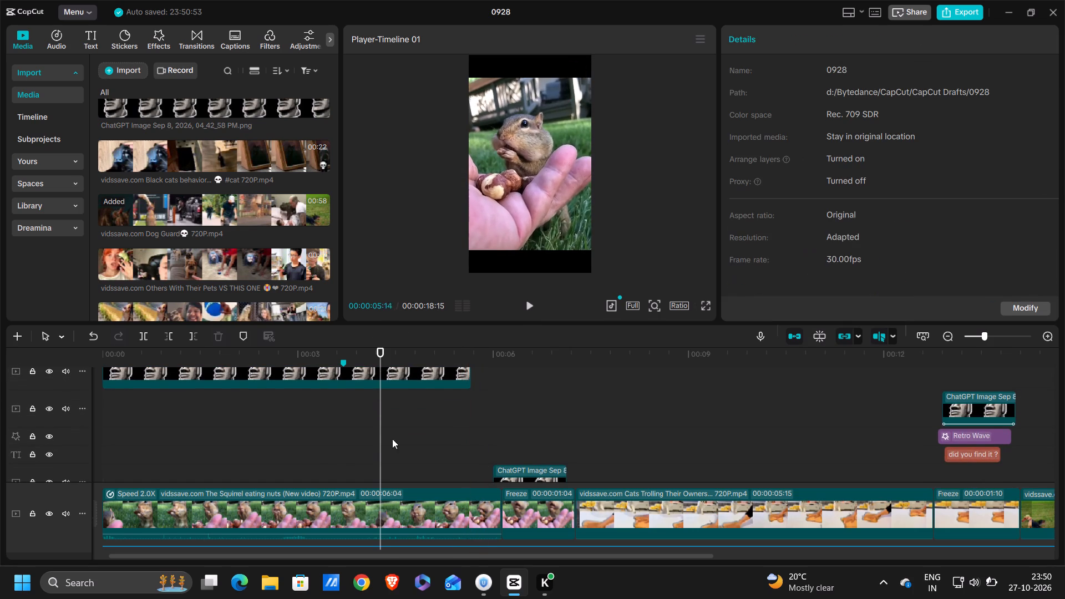
{"action": "scroll", "coordinate": [413, 412], "scroll_direction": "down", "scroll_amount": 1}
{"action": "scroll", "coordinate": [413, 412], "scroll_direction": "down", "scroll_amount": 9, "text": "ctrl"}
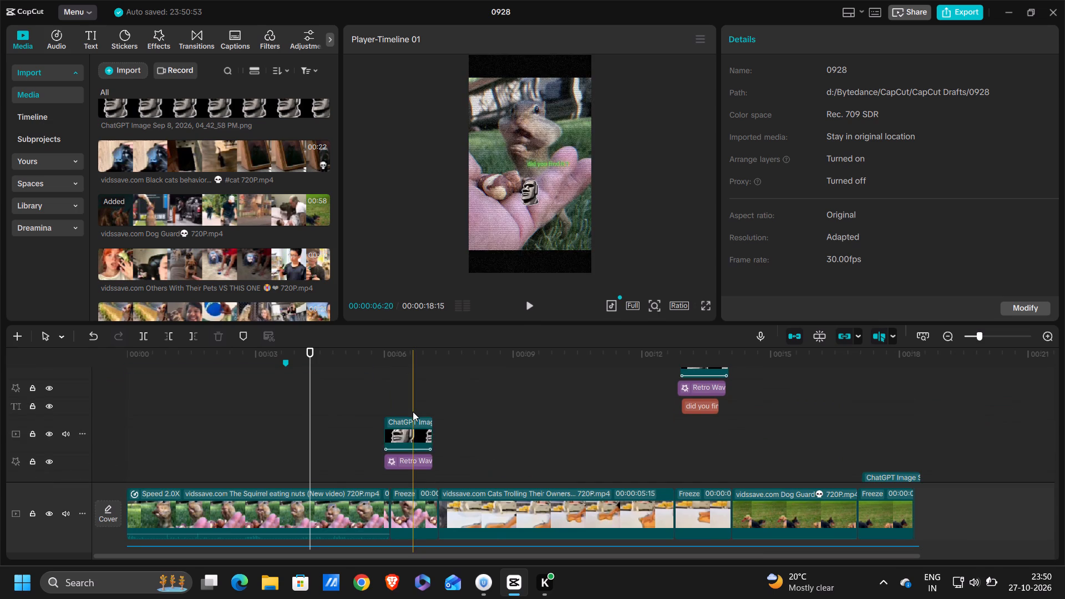
{"action": "scroll", "coordinate": [311, 446], "scroll_direction": "down", "scroll_amount": 5}
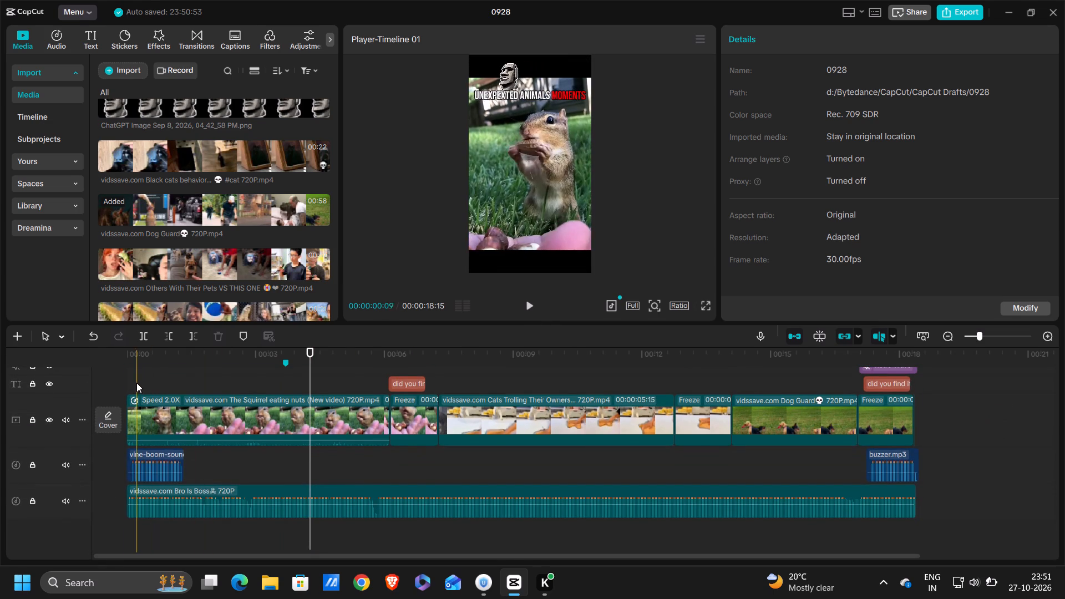
{"action": "left_click", "coordinate": [136, 383]}
{"action": "key", "text": "space"}
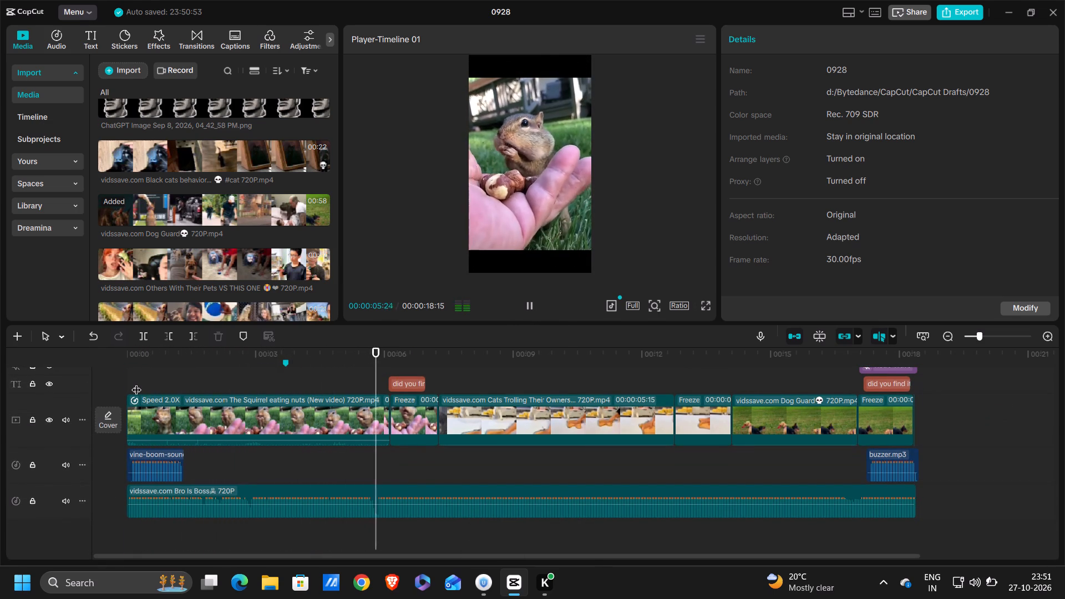
{"action": "key", "text": "space"}
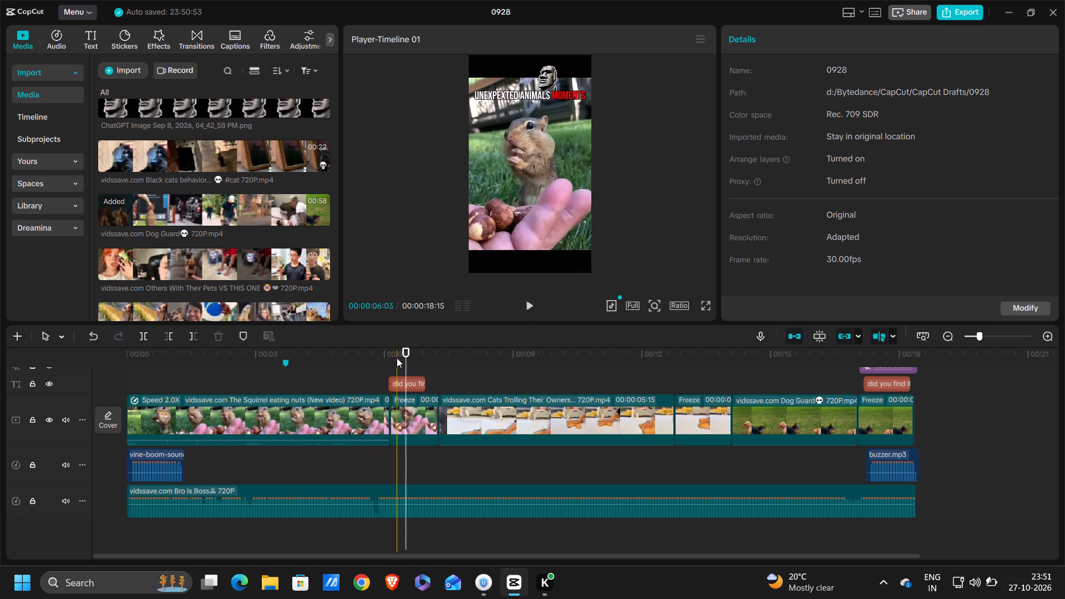
Replay the squirrel freeze frame and trim off its end after 00:00:07:03.
{"action": "scroll", "coordinate": [399, 386], "scroll_direction": "up", "scroll_amount": 1}
{"action": "left_click_drag", "start_coordinate": [407, 382], "coordinate": [391, 383]}
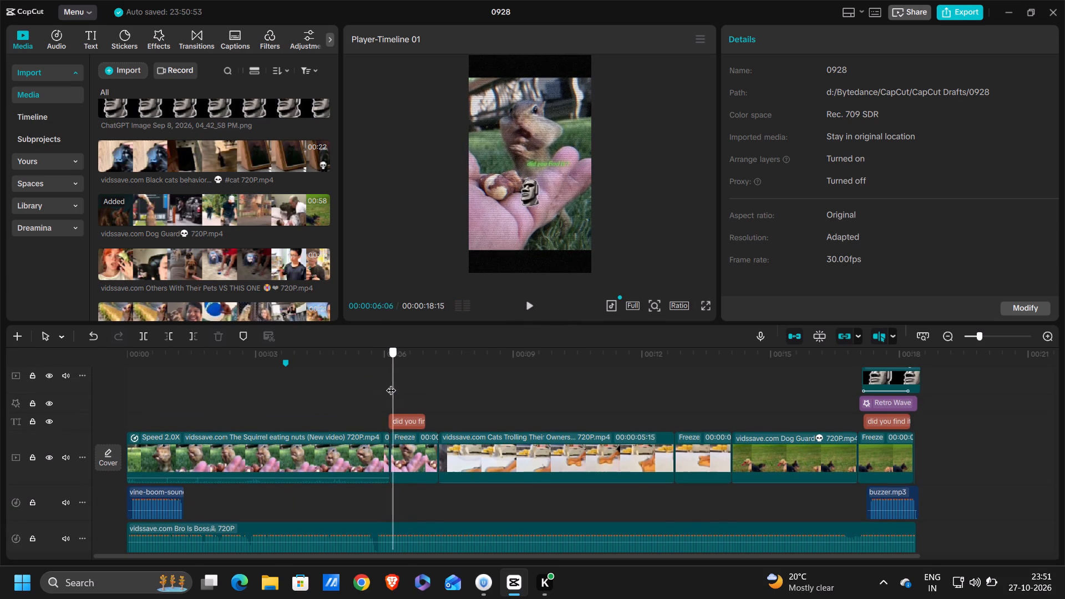
{"action": "left_click_drag", "start_coordinate": [391, 383], "coordinate": [380, 381]}
{"action": "key", "text": "space"}
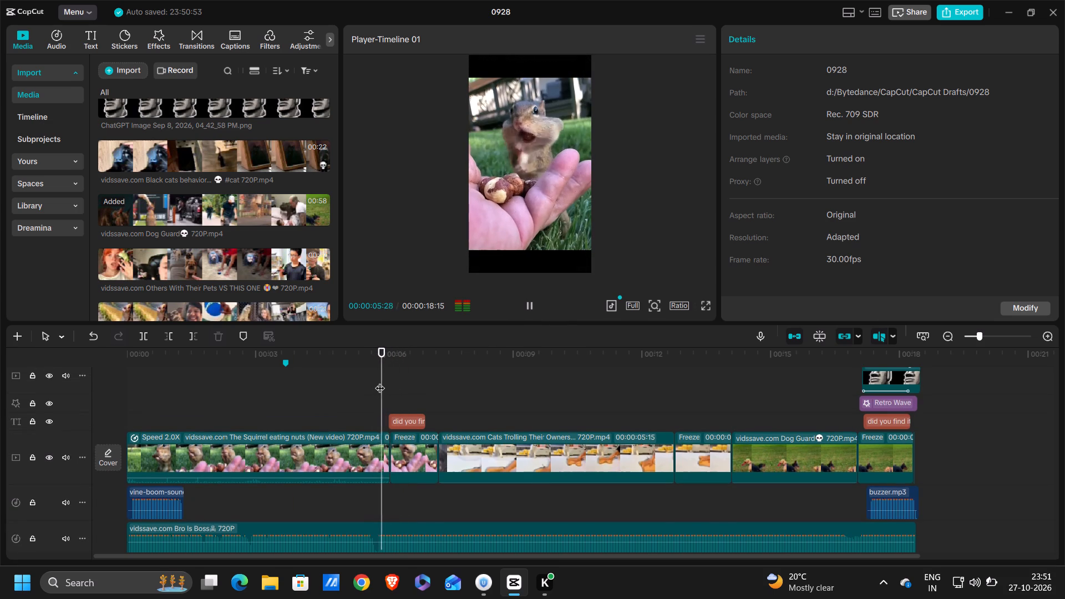
{"action": "key", "text": "space"}
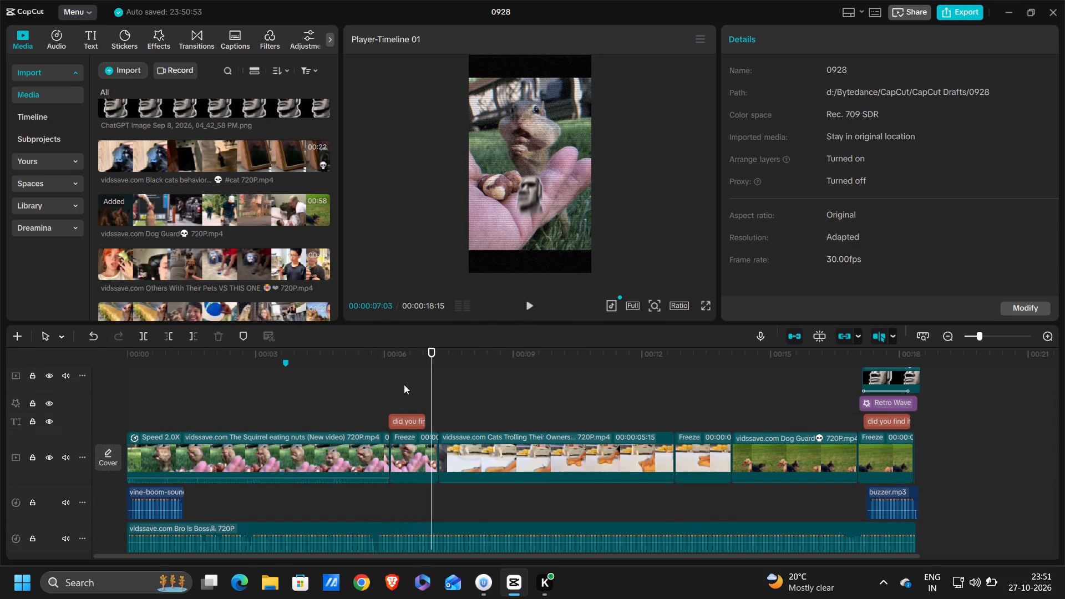
{"action": "scroll", "coordinate": [444, 394], "scroll_direction": "up", "scroll_amount": 4}
{"action": "scroll", "coordinate": [415, 489], "scroll_direction": "down", "scroll_amount": 1}
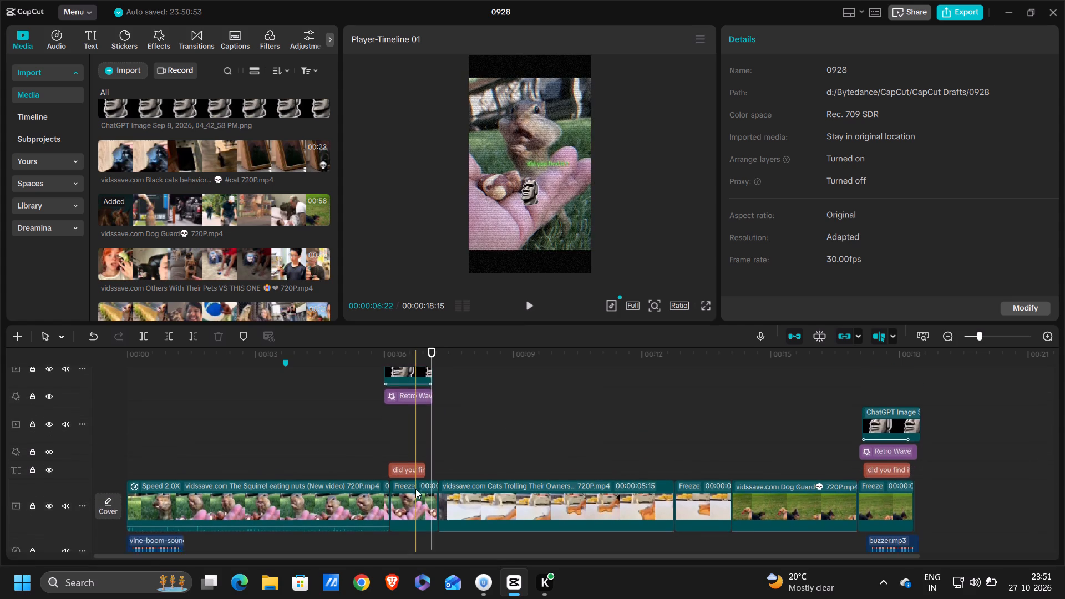
{"action": "scroll", "coordinate": [415, 489], "scroll_direction": "down", "scroll_amount": 2}
{"action": "scroll", "coordinate": [432, 458], "scroll_direction": "right", "scroll_amount": 1}
{"action": "left_click", "coordinate": [431, 464]}
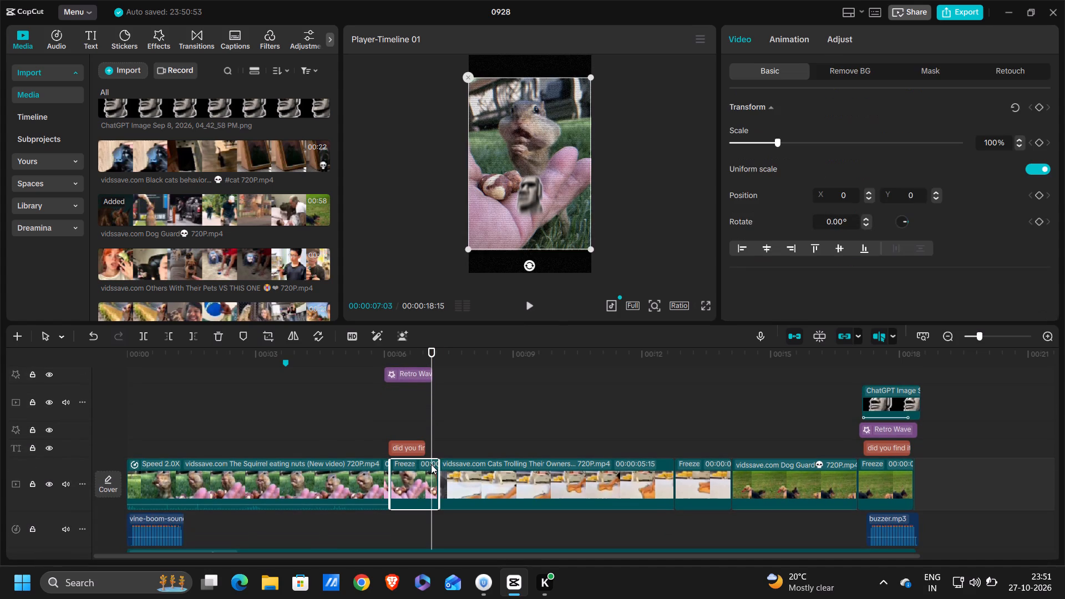
{"action": "left_click", "coordinate": [196, 333]}
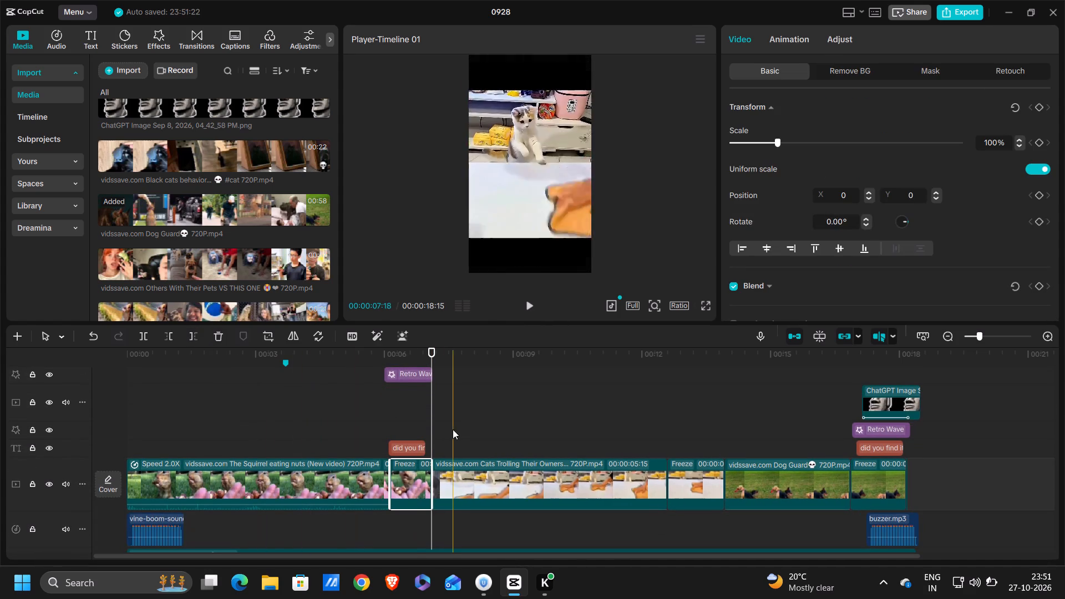
Play into the Cats Trolling clip and cut off everything in it after 00:00:10:07.
{"action": "key", "text": "space"}
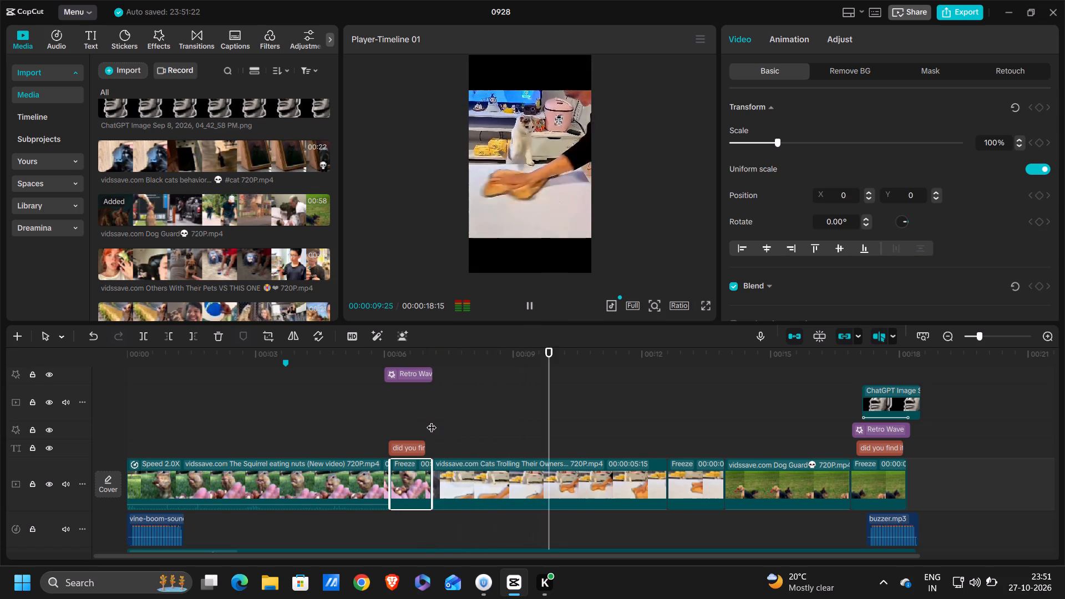
{"action": "key", "text": "space"}
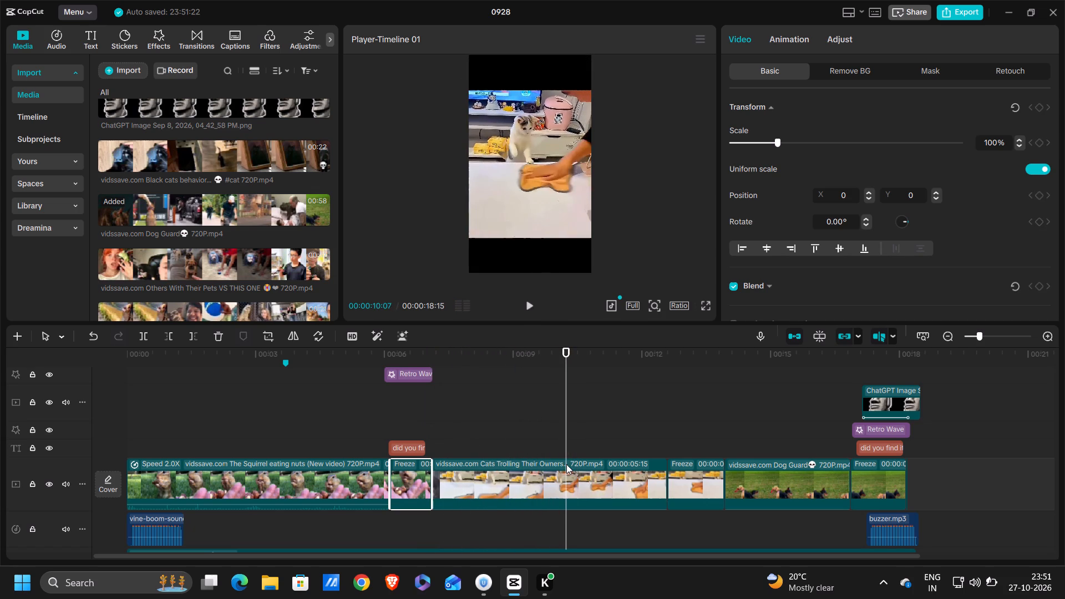
{"action": "left_click", "coordinate": [566, 464]}
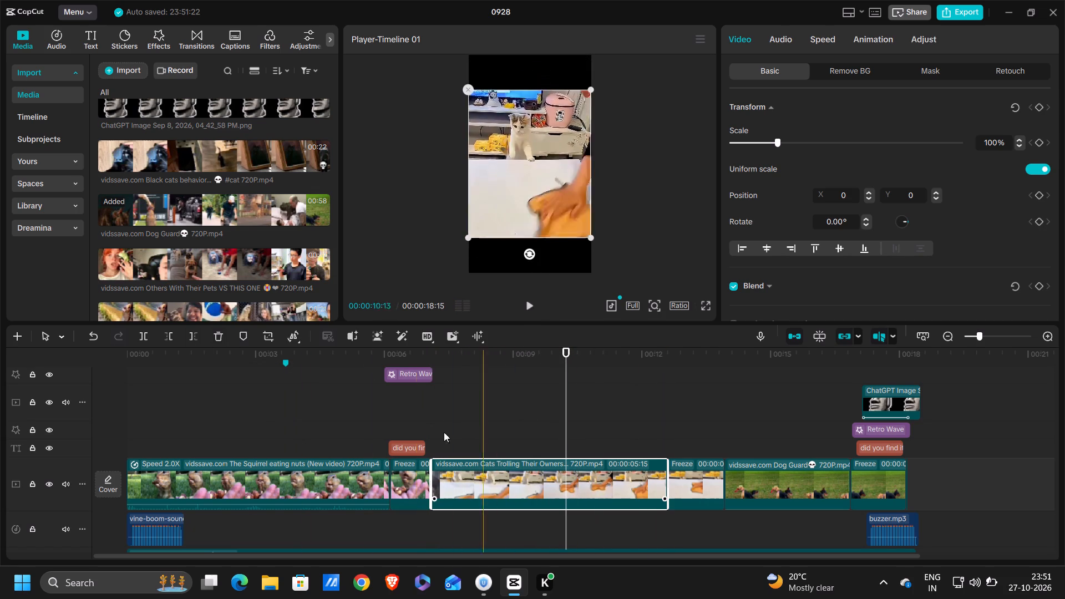
{"action": "left_click", "coordinate": [197, 332]}
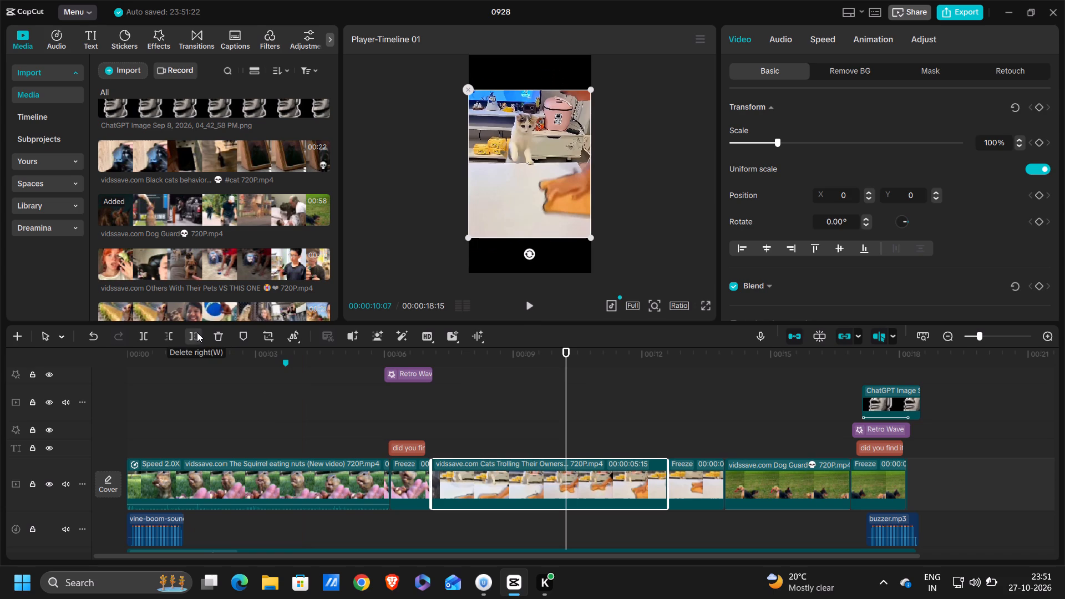
Delete the old freeze frame between the Cats Trolling and Dog Guard clips.
{"action": "left_click", "coordinate": [601, 495]}
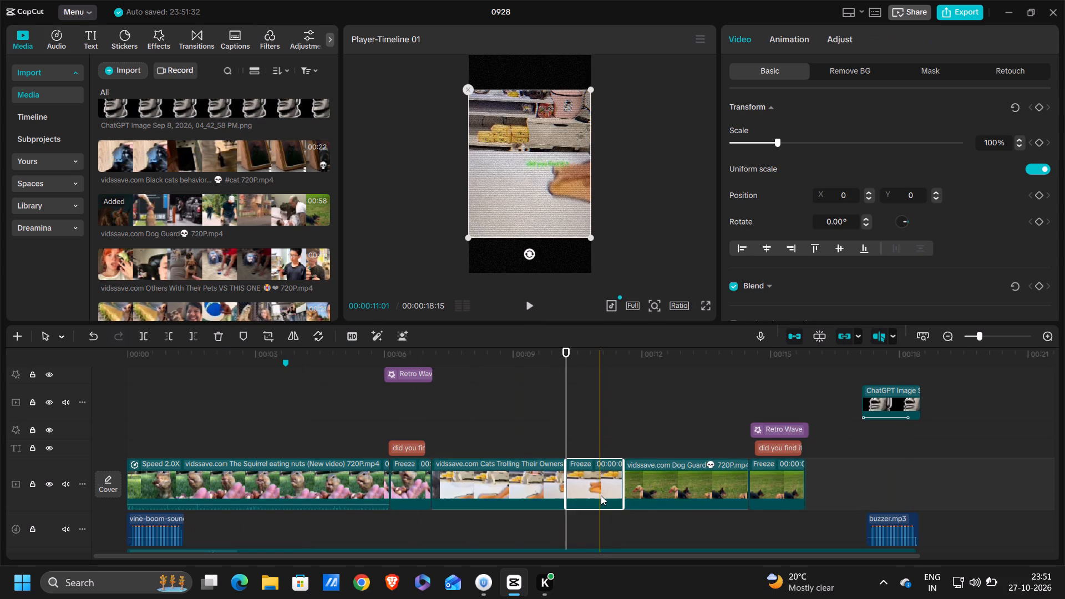
{"action": "key", "text": "BackSpace"}
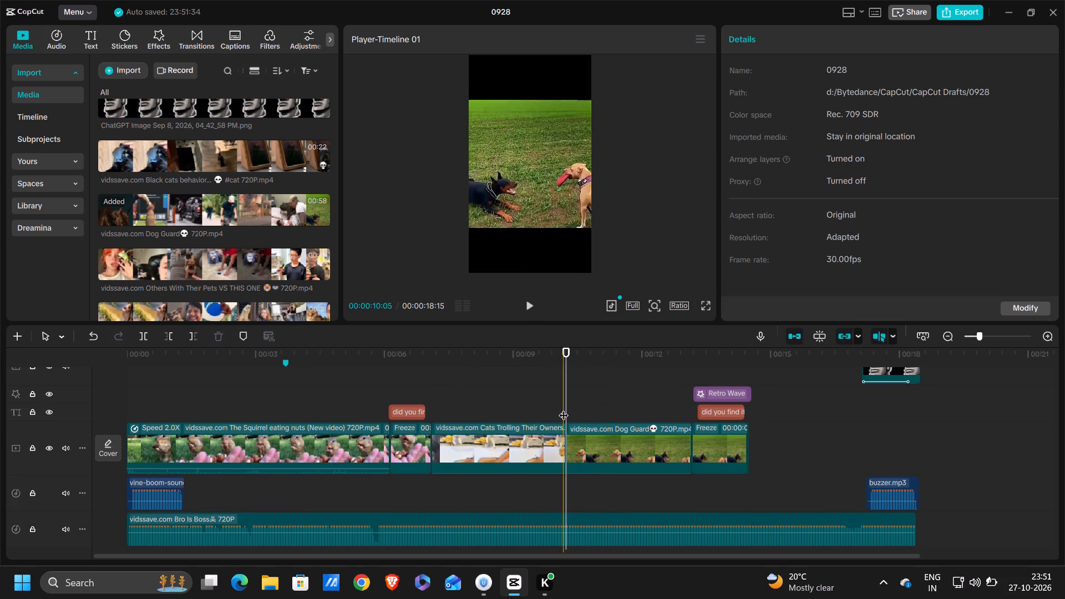
Insert a new 3-second freeze frame at 00:00:10:06, near the end of the Cats Trolling clip.
{"action": "left_click", "coordinate": [564, 408]}
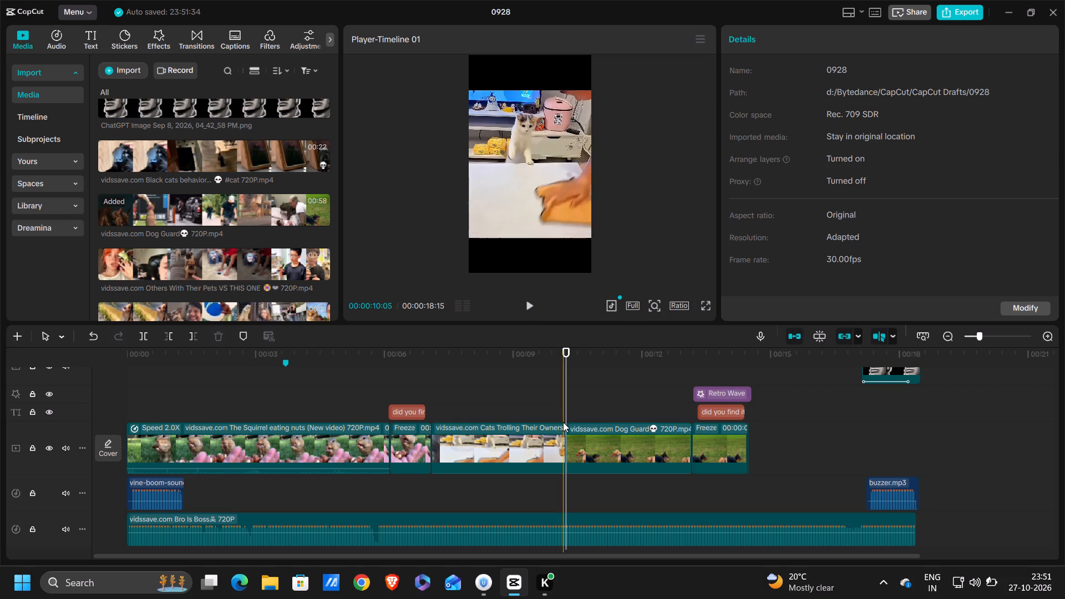
{"action": "left_click", "coordinate": [562, 426]}
{"action": "key", "text": "Left"}
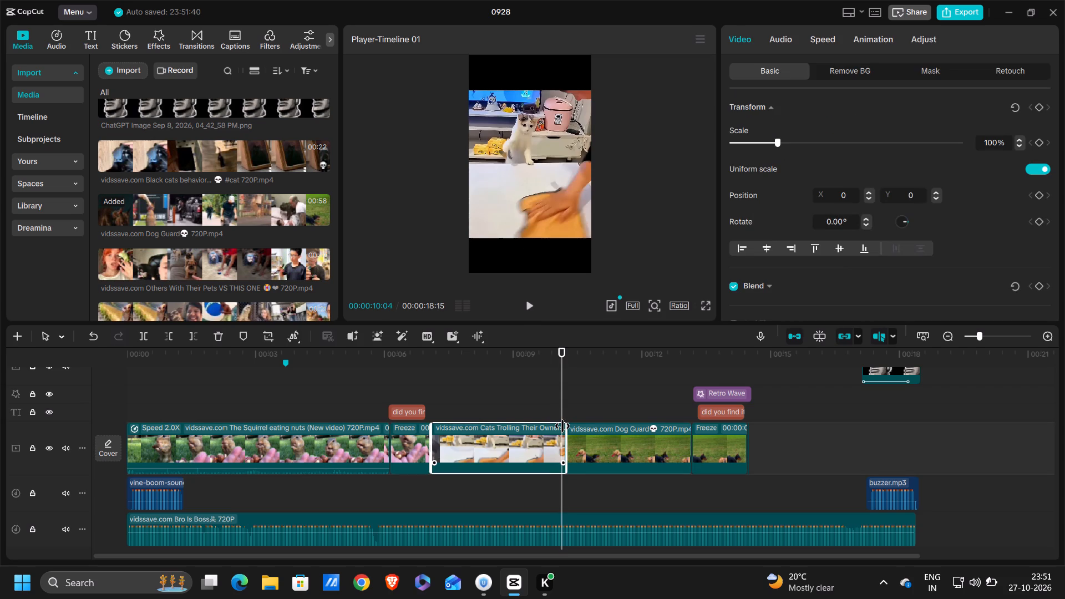
{"action": "key", "text": "Right"}
{"action": "key", "text": "Right"}
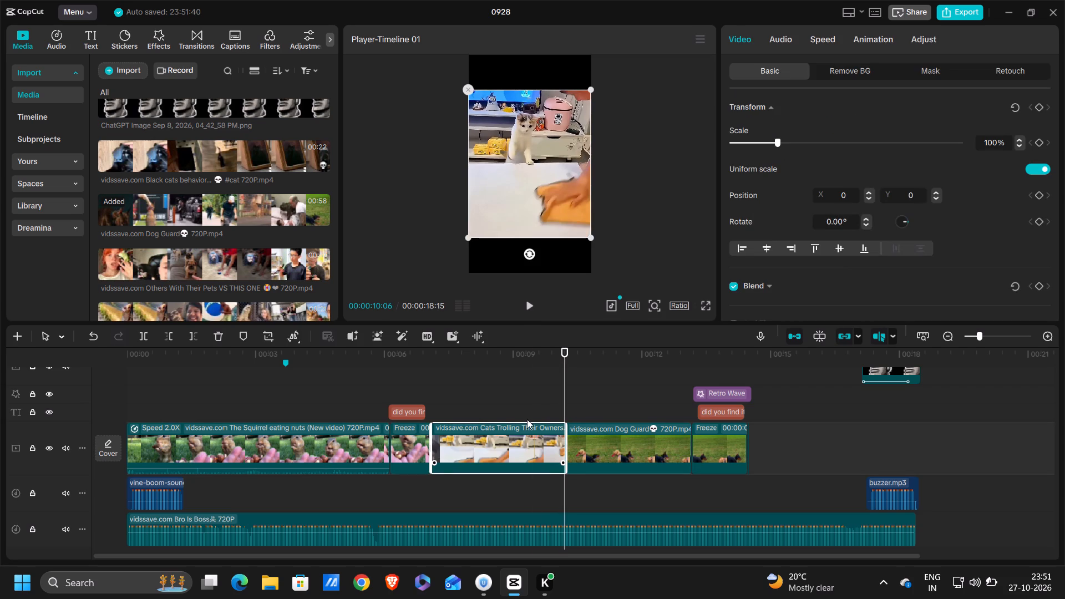
{"action": "left_click", "coordinate": [313, 361]}
Copy the squirrel freeze frame's stone-head overlay and Retro Wave effect, and align the copies with the new cat freeze frame's start.
{"action": "scroll", "coordinate": [557, 449], "scroll_direction": "up", "scroll_amount": 1}
{"action": "scroll", "coordinate": [557, 449], "scroll_direction": "right", "scroll_amount": 1}
{"action": "scroll", "coordinate": [557, 449], "scroll_direction": "left", "scroll_amount": 1}
{"action": "scroll", "coordinate": [557, 449], "scroll_direction": "down", "scroll_amount": 2, "text": "ctrl"}
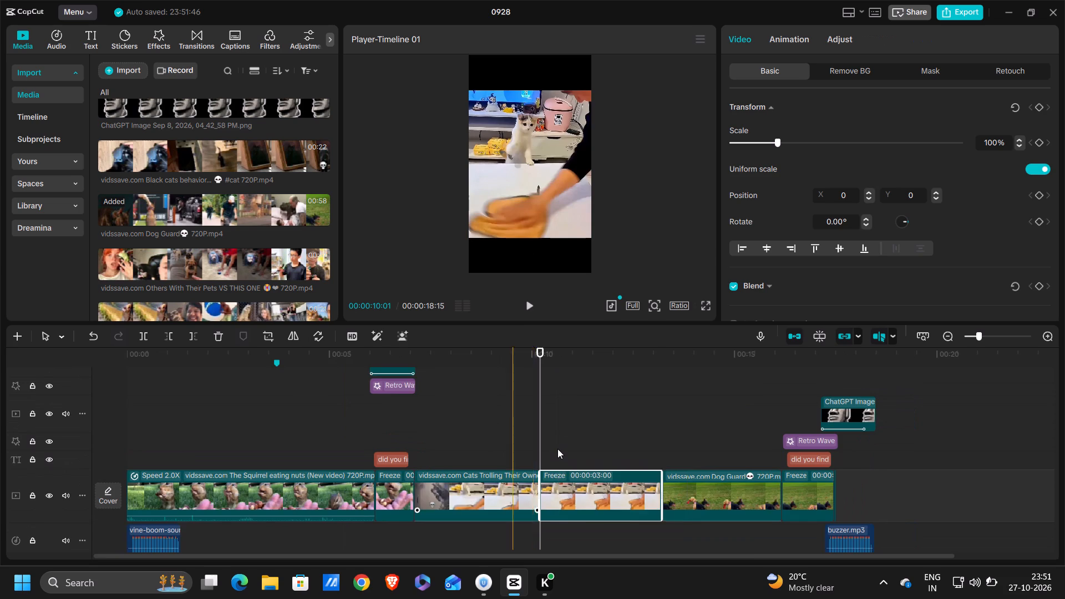
{"action": "scroll", "coordinate": [557, 449], "scroll_direction": "down", "scroll_amount": 2, "text": "ctrl"}
{"action": "scroll", "coordinate": [557, 449], "scroll_direction": "up", "scroll_amount": 1}
{"action": "left_click_drag", "start_coordinate": [319, 389], "coordinate": [370, 440]}
{"action": "key", "text": "ctrl+c"}
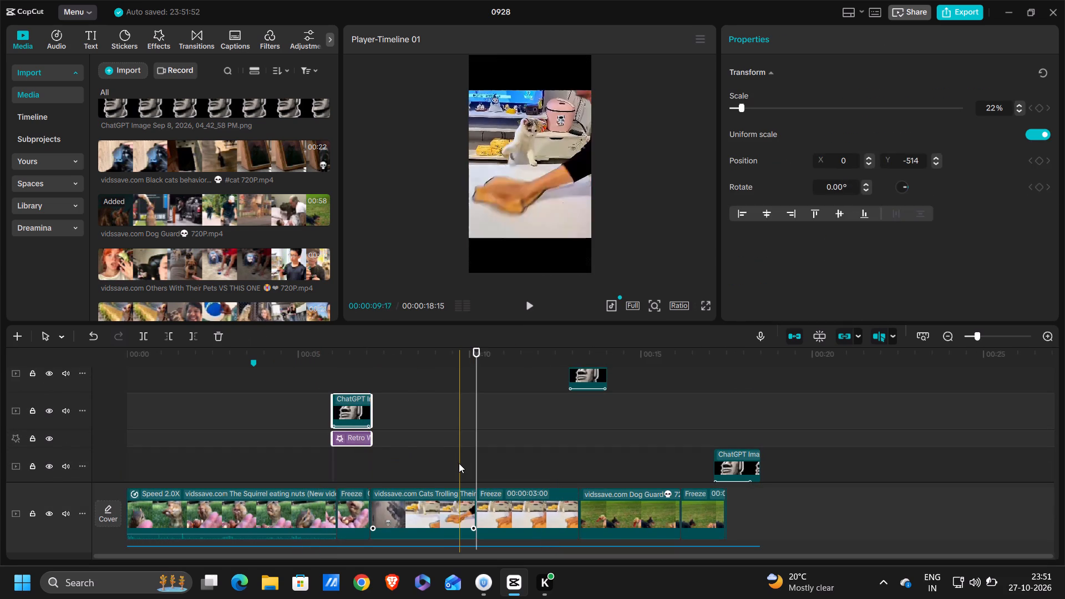
{"action": "scroll", "coordinate": [459, 463], "scroll_direction": "down", "scroll_amount": 4}
{"action": "key", "text": "ctrl+v"}
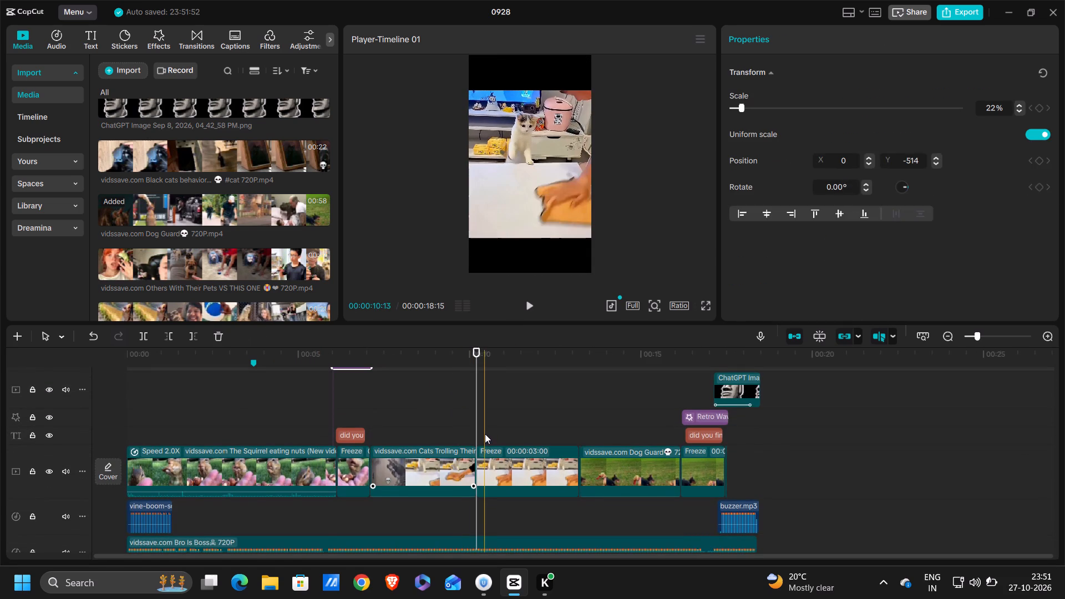
{"action": "scroll", "coordinate": [507, 439], "scroll_direction": "down", "scroll_amount": 4}
{"action": "scroll", "coordinate": [507, 439], "scroll_direction": "up", "scroll_amount": 1}
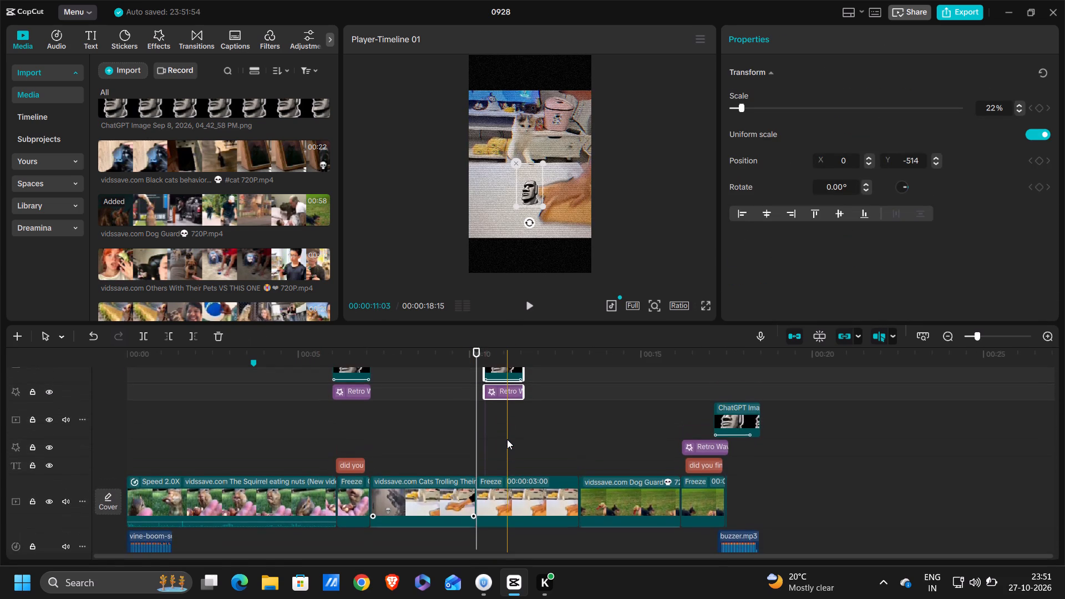
{"action": "scroll", "coordinate": [507, 439], "scroll_direction": "up", "scroll_amount": 1}
{"action": "left_click_drag", "start_coordinate": [507, 368], "coordinate": [499, 372]}
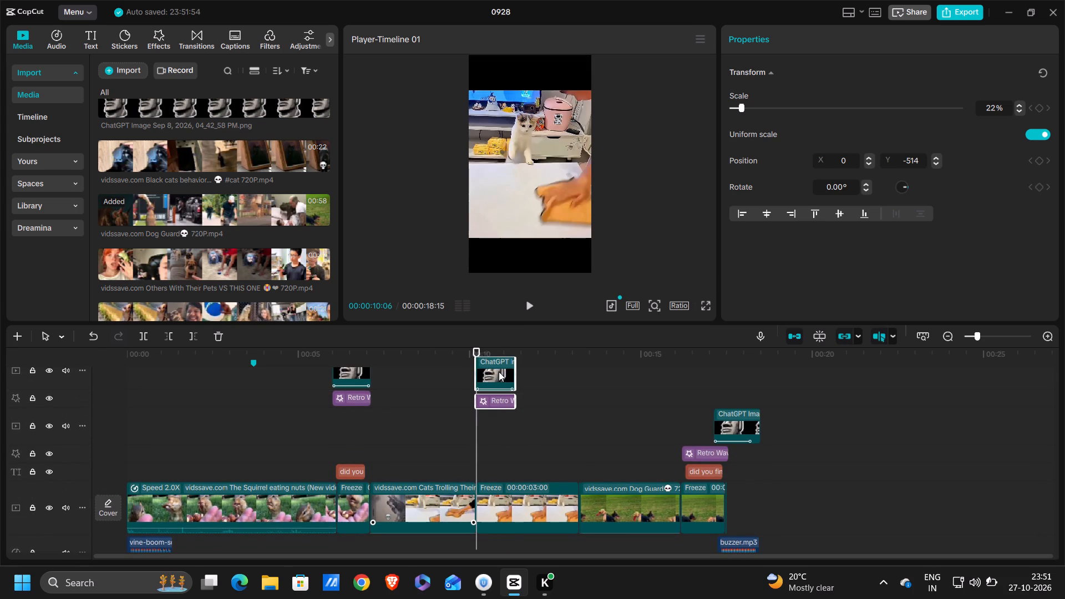
Nudge the copied stone-head overlay and Retro Wave effect slightly further into the cat freeze frame.
{"action": "left_click_drag", "start_coordinate": [499, 372], "coordinate": [501, 372]}
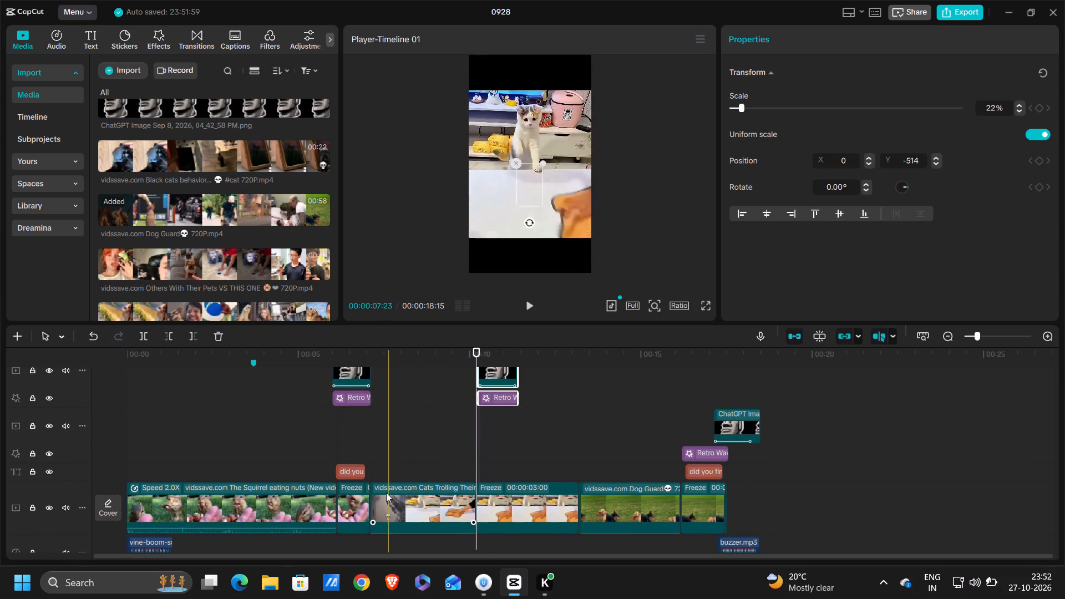
Copy the squirrel freeze frame's "did you find it ?" caption and align the copy with the cat freeze frame's start.
{"action": "left_click", "coordinate": [349, 475]}
{"action": "key", "text": "ctrl+c"}
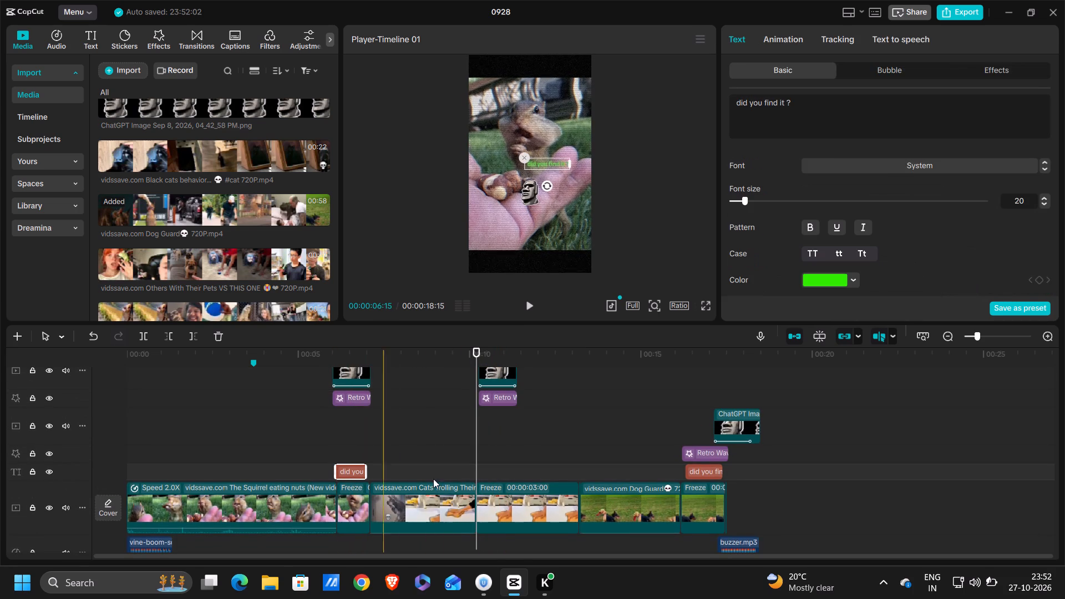
{"action": "key", "text": "ctrl+v"}
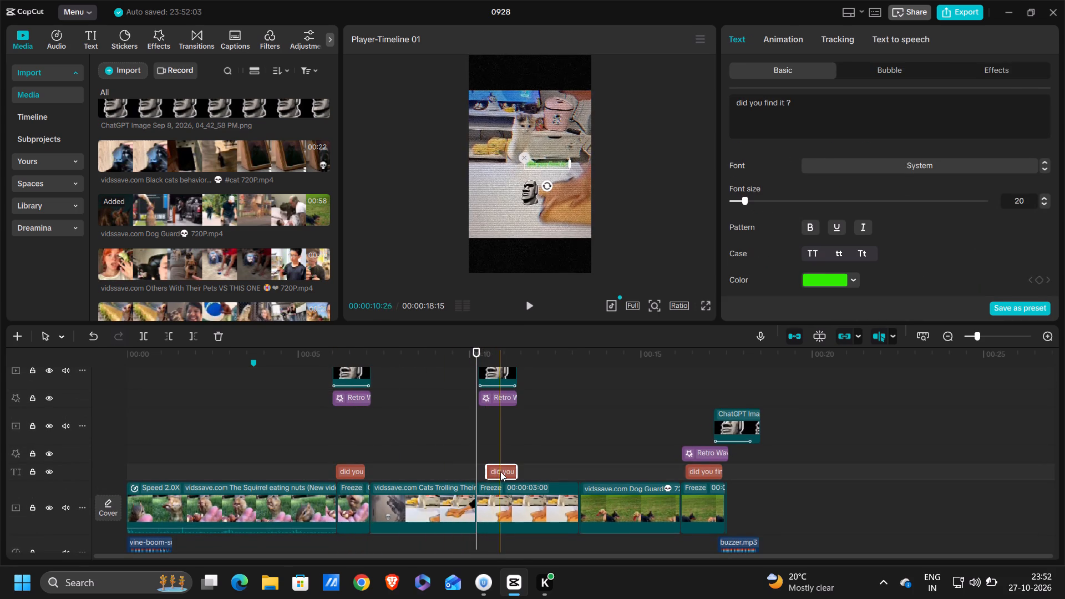
{"action": "left_click_drag", "start_coordinate": [504, 470], "coordinate": [495, 470]}
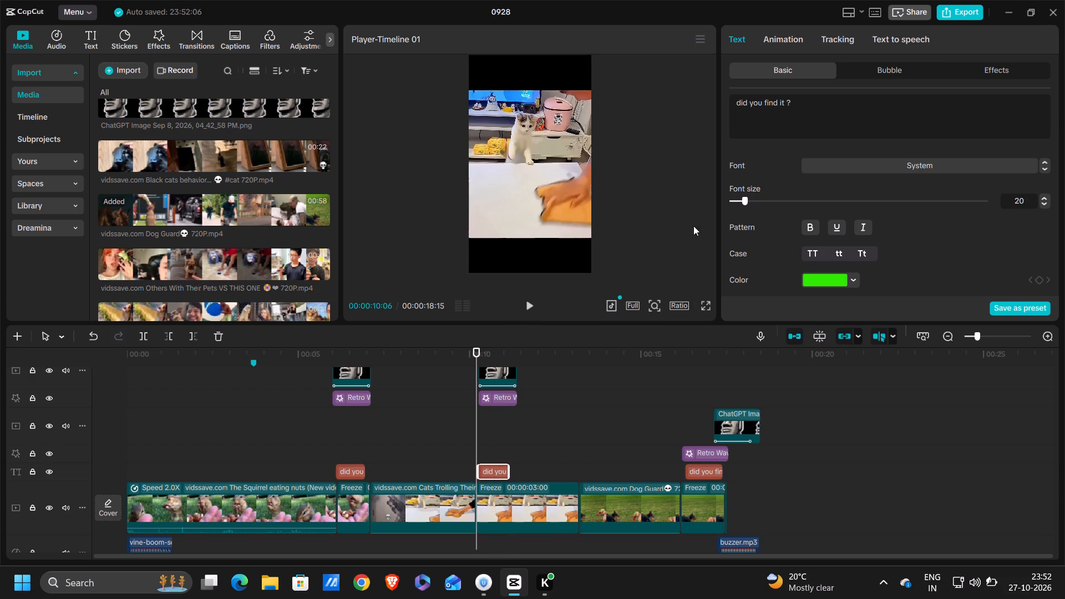
Replace the copied caption's text on the cat freeze frame with "GIVING INTSRUCTION".
{"action": "double_click", "coordinate": [800, 109]}
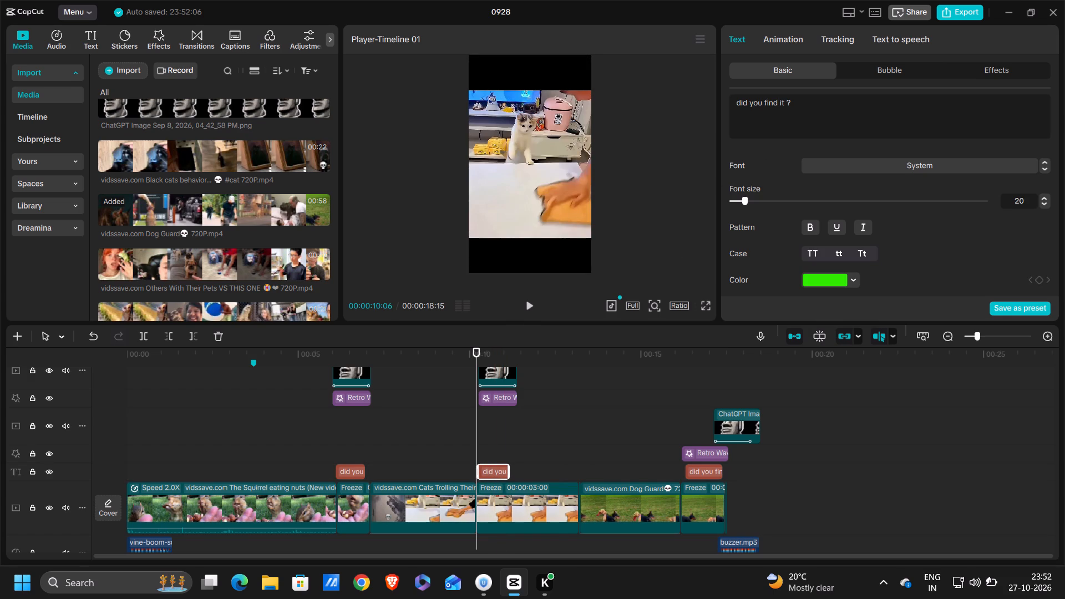
{"action": "triple_click", "coordinate": [800, 109]}
{"action": "left_click", "coordinate": [800, 109]}
{"action": "double_click", "coordinate": [800, 109]}
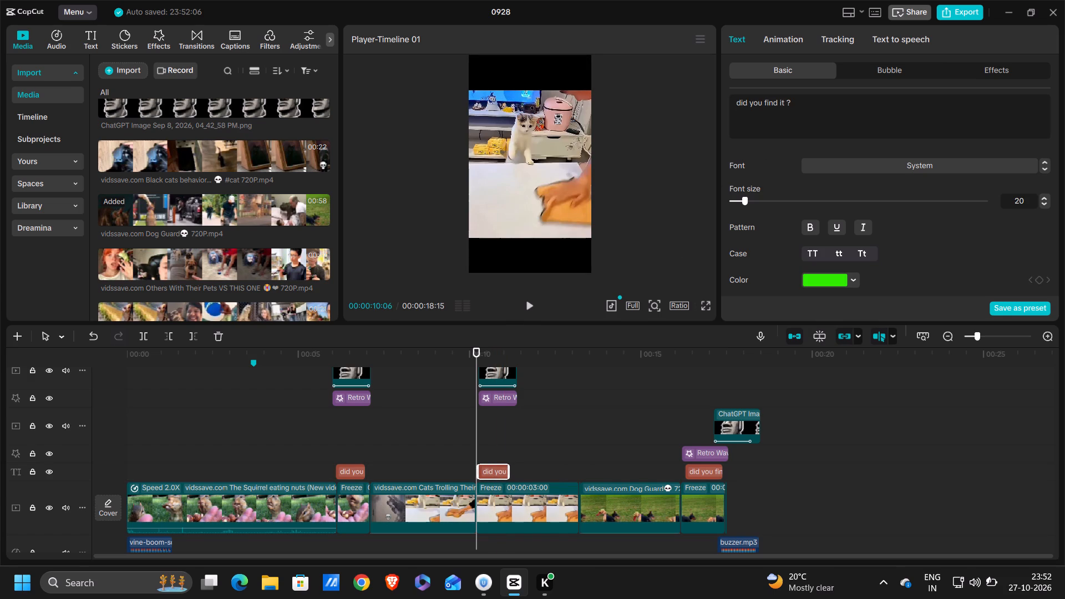
{"action": "triple_click", "coordinate": [800, 109]}
{"action": "left_click", "coordinate": [800, 109]}
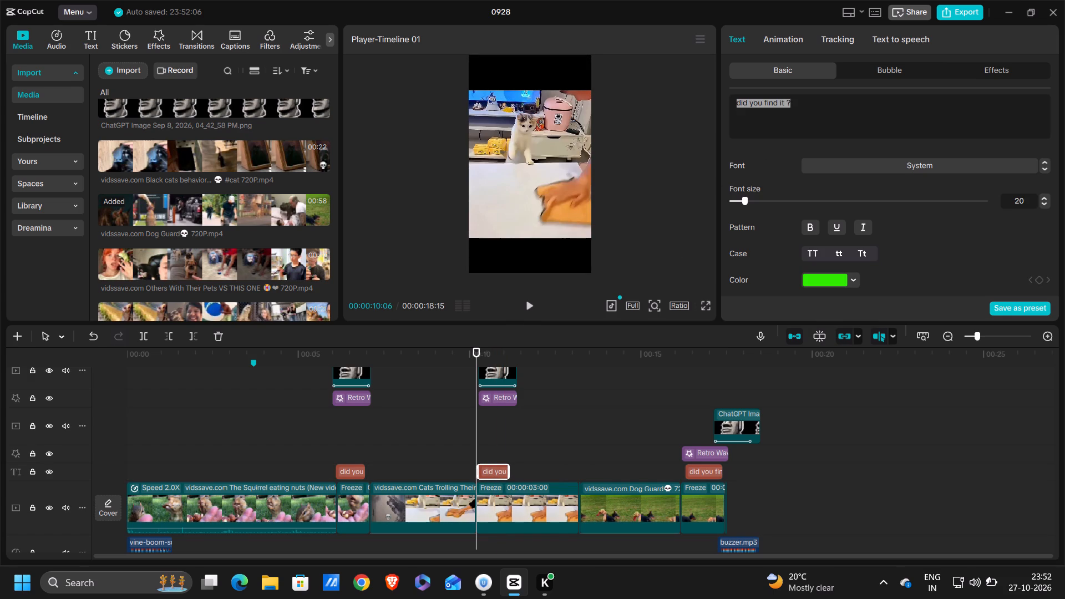
{"action": "key", "text": "F11"}
{"action": "key", "text": "BackSpace"}
{"action": "type", "text": "GIV"}
{"action": "type", "text": "ING IN"}
{"action": "type", "text": "TSRUCTIC"}
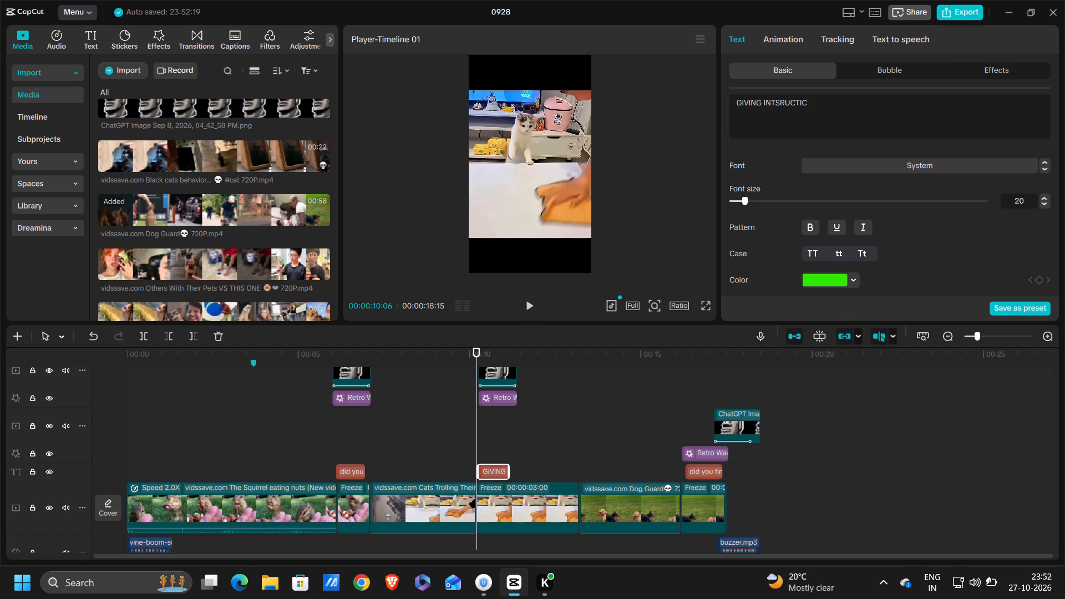
{"action": "key", "text": "BackSpace"}
{"action": "type", "text": "ON"}
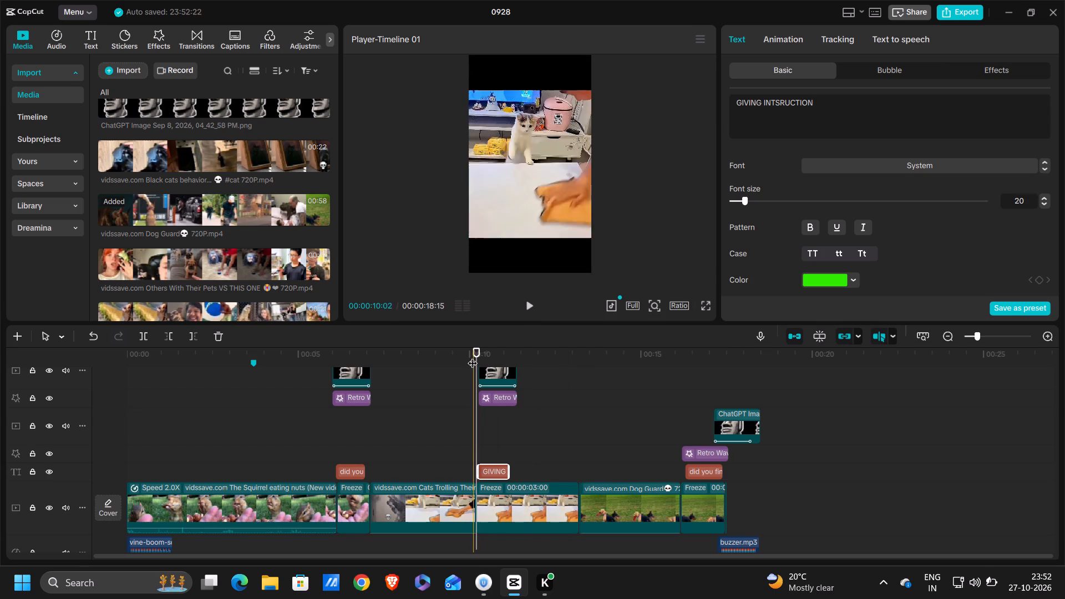
Play through the cat freeze frame and cut off everything in it after 00:00:11:12, where its stone-head overlay ends.
{"action": "left_click_drag", "start_coordinate": [478, 351], "coordinate": [458, 349]}
{"action": "key", "text": "space"}
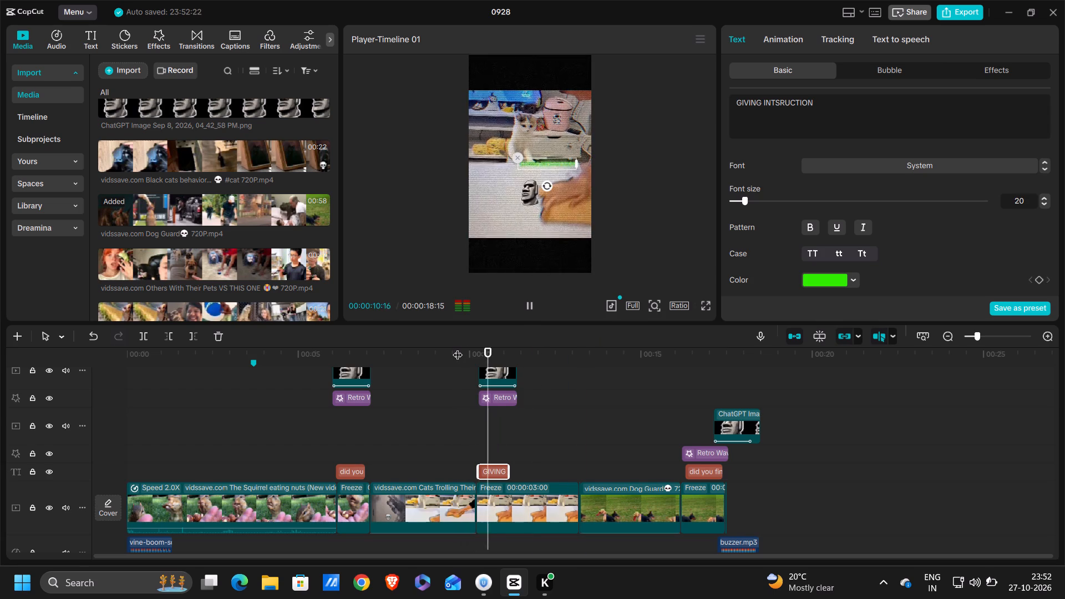
{"action": "key", "text": "space"}
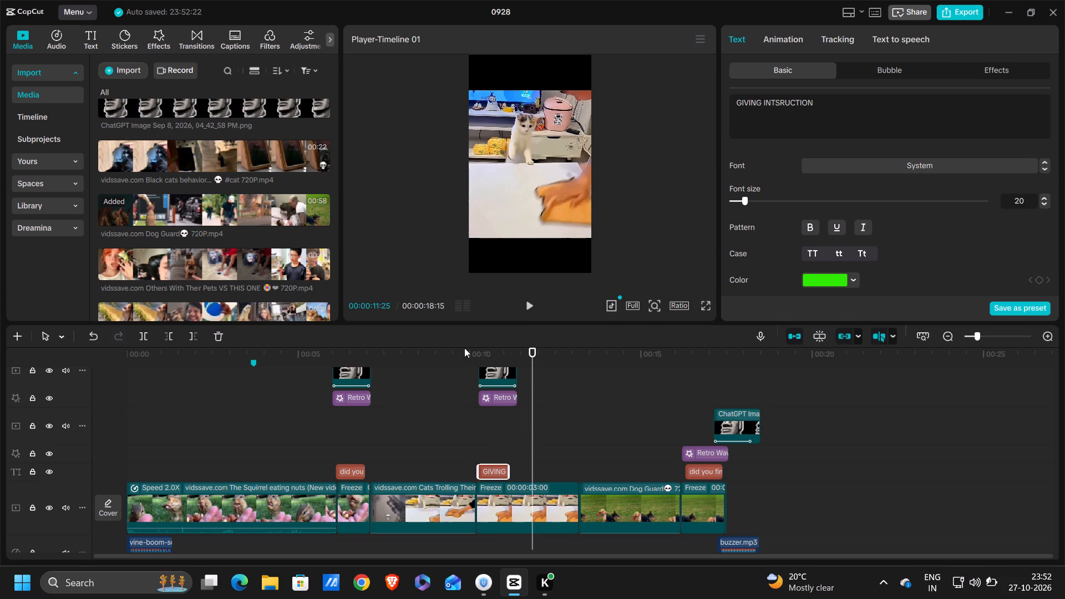
{"action": "left_click_drag", "start_coordinate": [532, 357], "coordinate": [516, 357]}
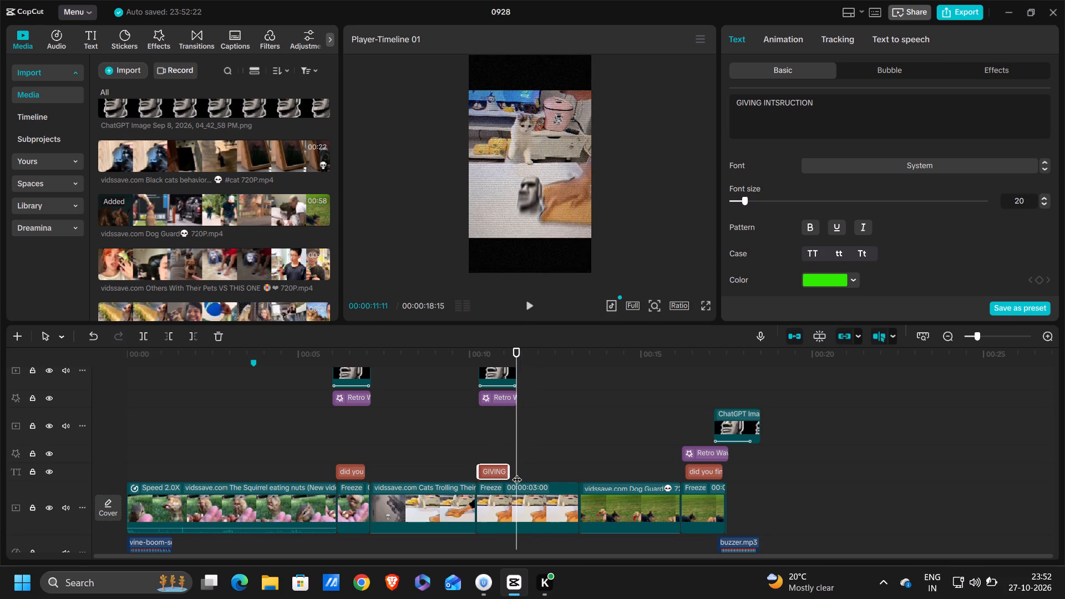
{"action": "left_click", "coordinate": [517, 479]}
{"action": "left_click", "coordinate": [516, 491]}
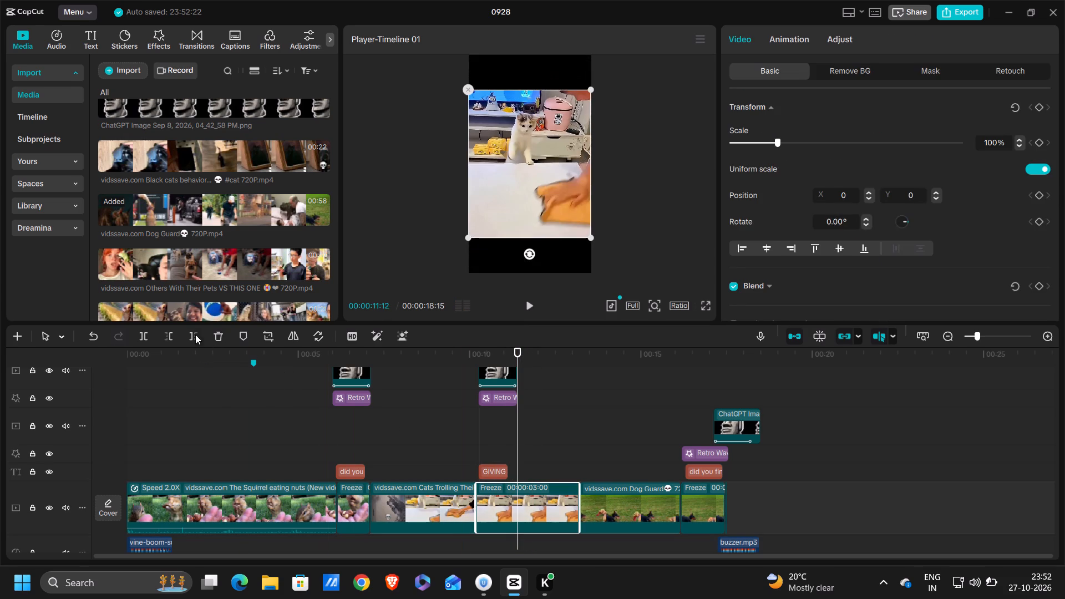
{"action": "left_click_drag", "start_coordinate": [194, 333], "coordinate": [199, 337]}
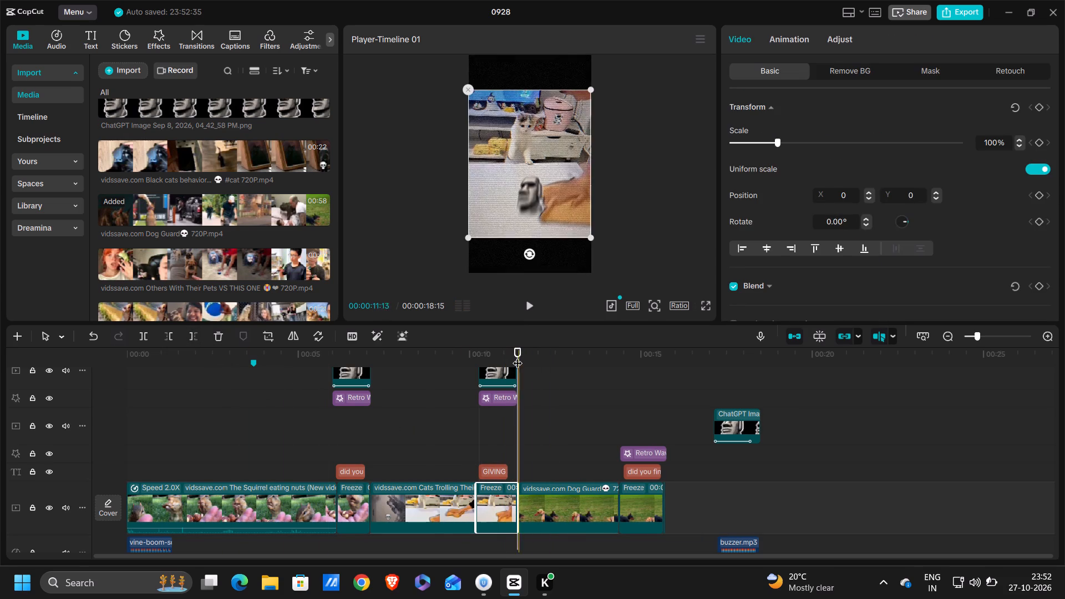
Move the last stone-head overlay to the start of the Dog Guard freeze frame at 00:00:14:13 and play it back.
{"action": "key", "text": "space"}
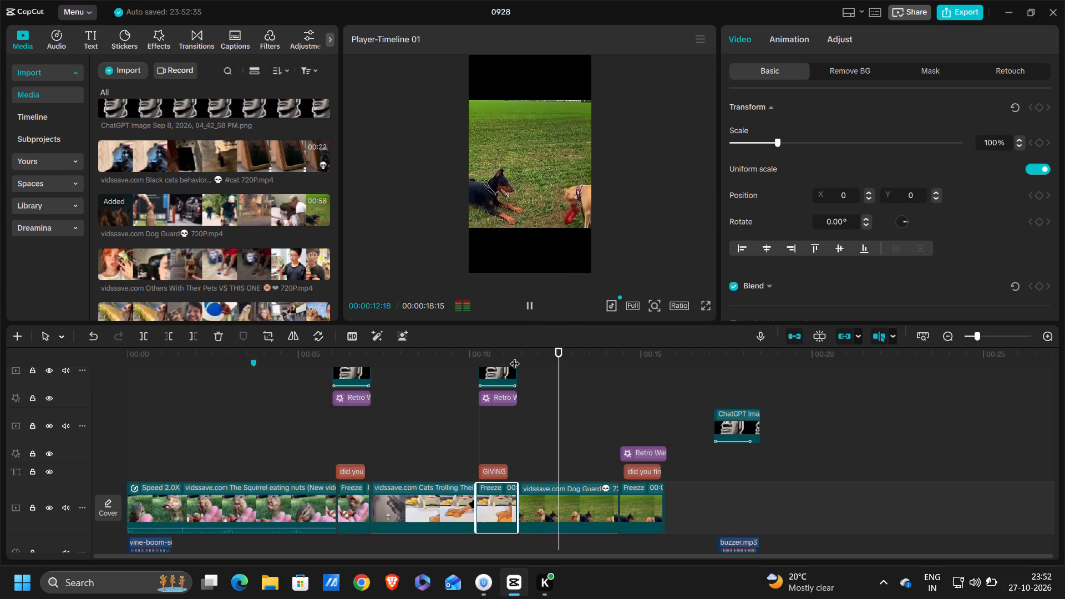
{"action": "key", "text": "space"}
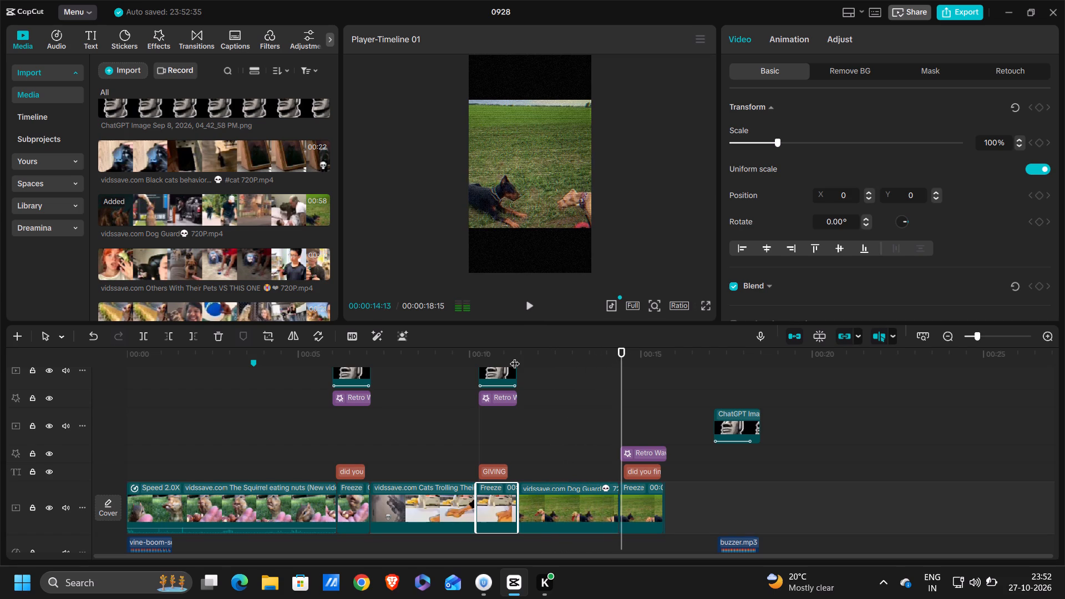
{"action": "left_click_drag", "start_coordinate": [744, 428], "coordinate": [734, 428]}
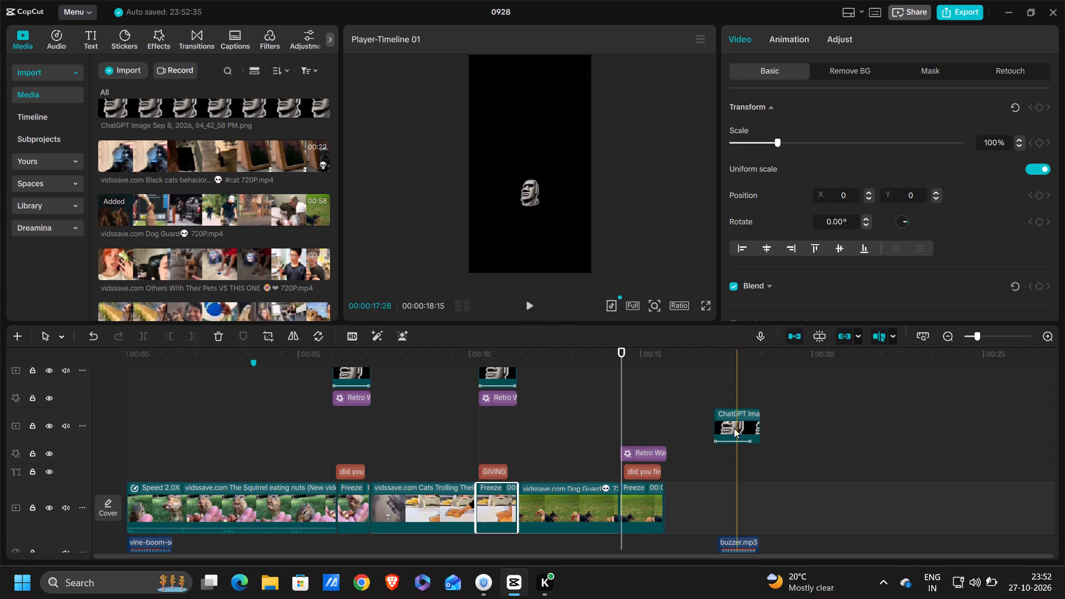
{"action": "left_click_drag", "start_coordinate": [734, 428], "coordinate": [651, 432]}
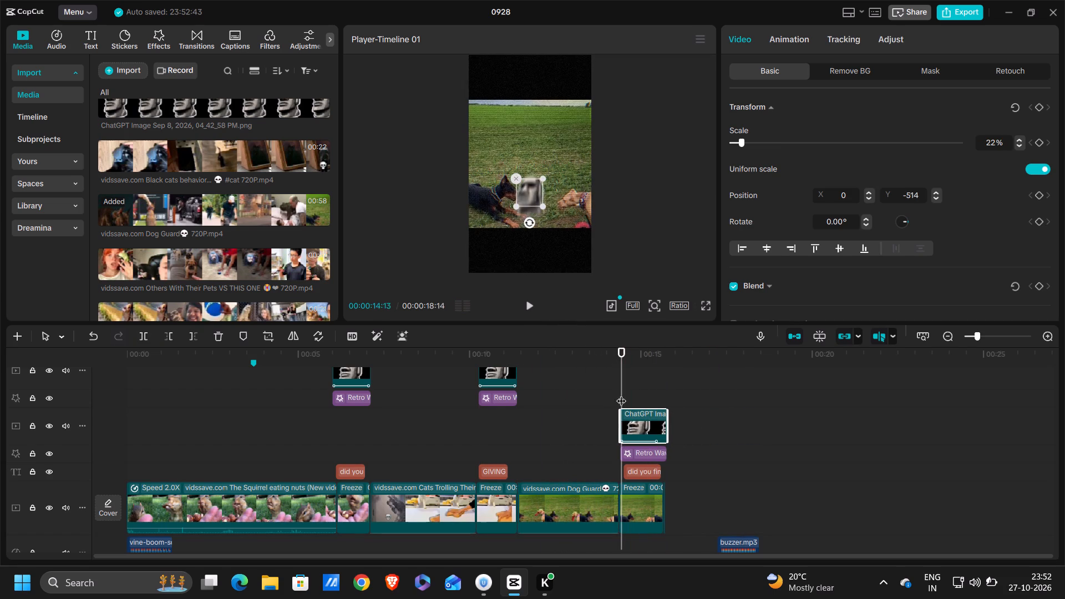
{"action": "left_click_drag", "start_coordinate": [618, 388], "coordinate": [602, 389]}
{"action": "key", "text": "space"}
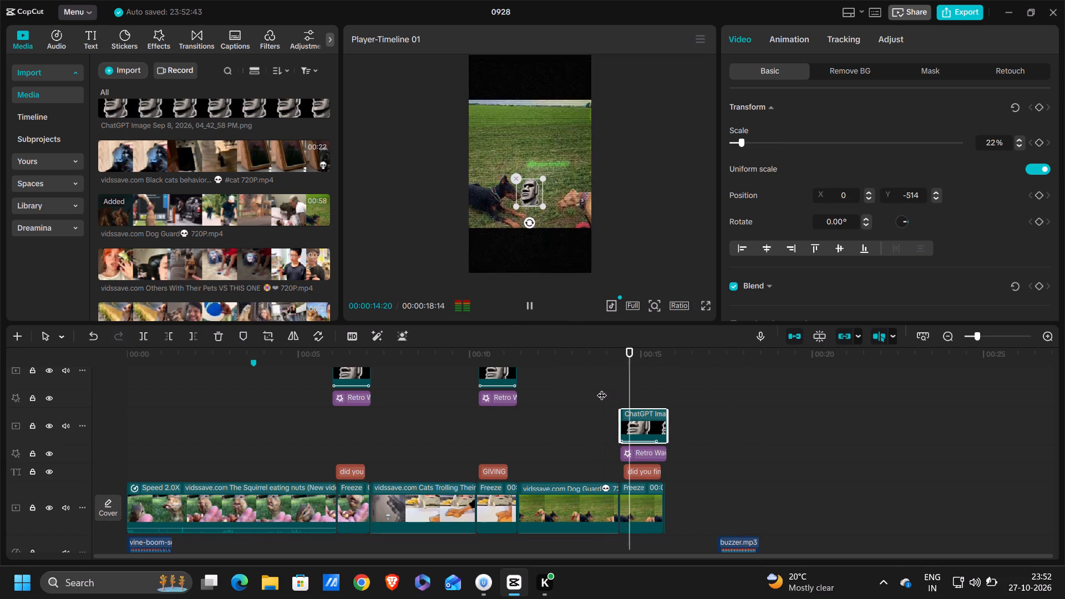
{"action": "key", "text": "space"}
Replace the caption text on the Dog Guard freeze frame with "LET ME HANDLE THE CASE".
{"action": "left_click", "coordinate": [650, 473]}
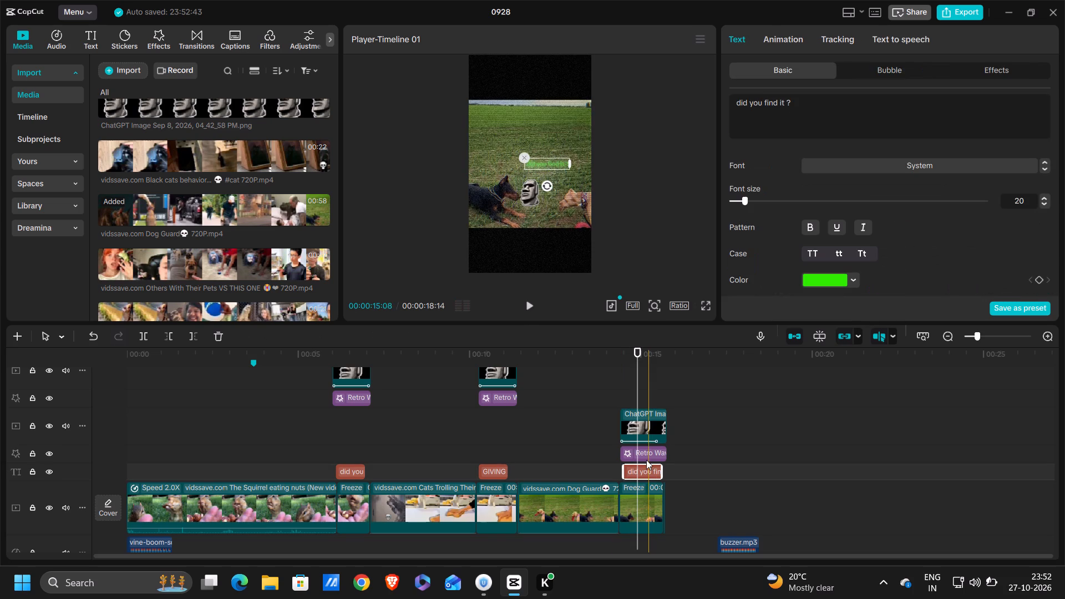
{"action": "triple_click", "coordinate": [787, 112]}
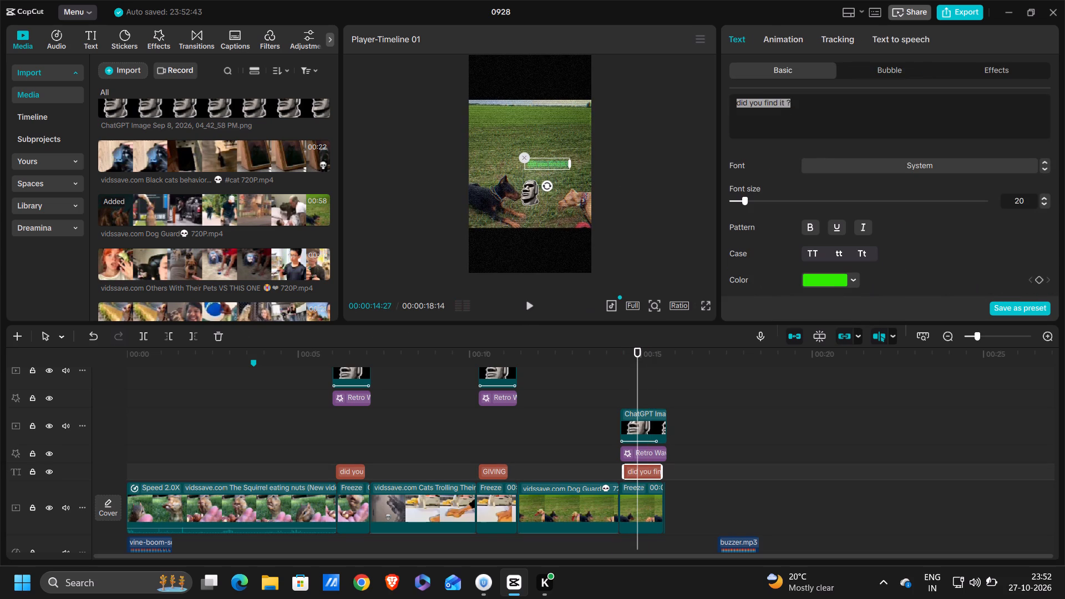
{"action": "key", "text": "BackSpace"}
{"action": "type", "text": "LET ,"}
{"action": "key", "text": "BackSpace"}
{"action": "type", "text": "ME HANDLE THE CASE"}
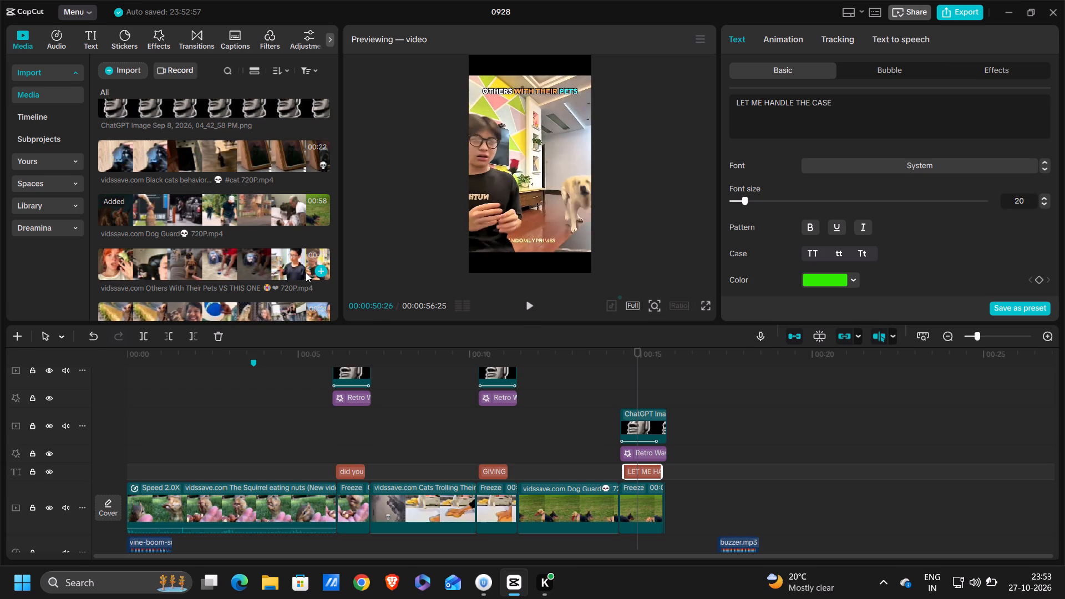
Add the Others With Their Pets VS THIS ONE clip to the end of the main track, after the dog freeze frame.
{"action": "left_click_drag", "start_coordinate": [296, 265], "coordinate": [677, 510]}
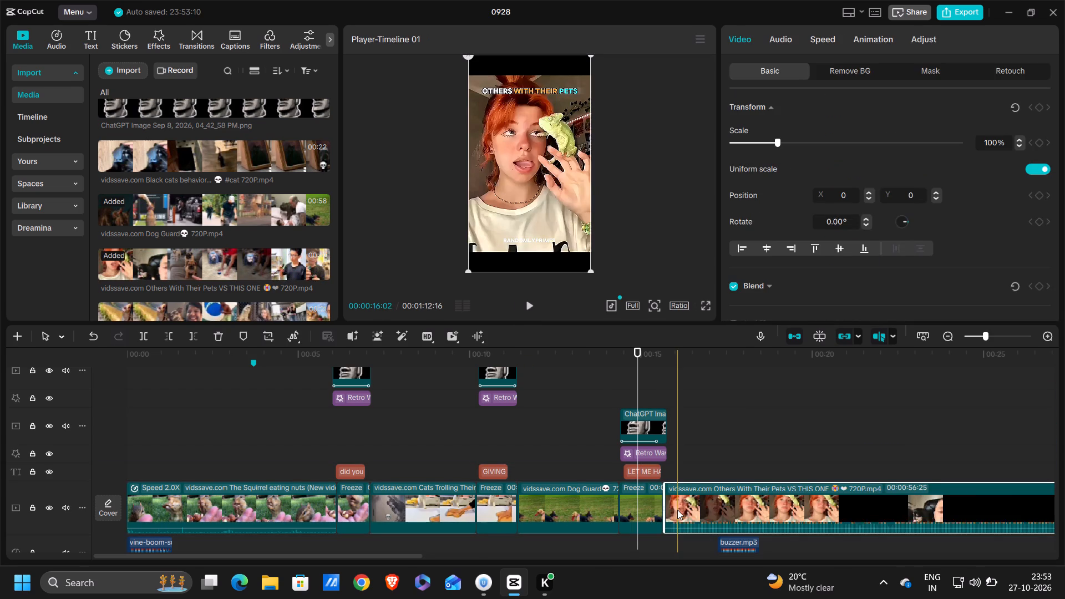
Delete the tiny leftover clip sliver between the dog freeze frame and the Others With Their Pets clip.
{"action": "scroll", "coordinate": [677, 510], "scroll_direction": "right", "scroll_amount": 2}
{"action": "scroll", "coordinate": [677, 510], "scroll_direction": "left", "scroll_amount": 1}
{"action": "left_click", "coordinate": [649, 465]}
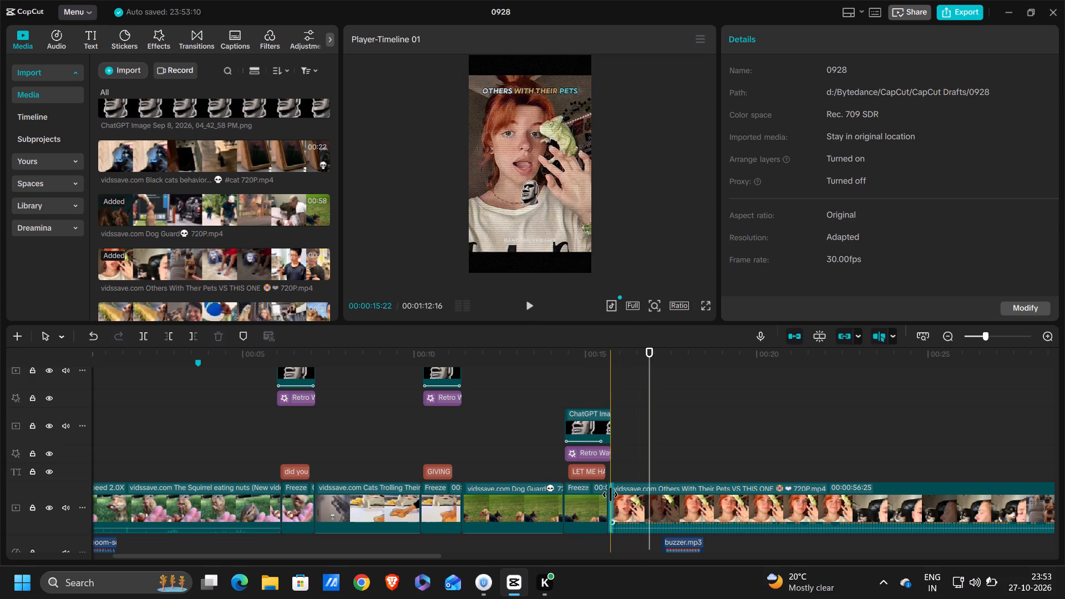
{"action": "left_click", "coordinate": [609, 496]}
{"action": "key", "text": "BackSpace"}
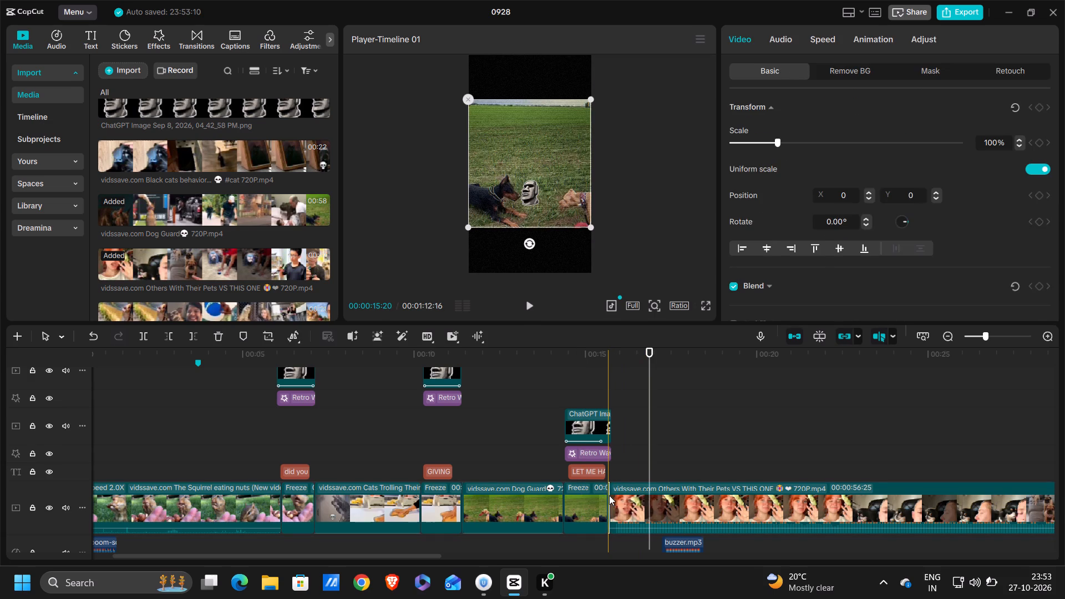
Find the closing scene of the man with the dog in the Others With Their Pets clip and cut off everything before it, keeping 00:00:10:20.
{"action": "scroll", "coordinate": [732, 466], "scroll_direction": "down", "scroll_amount": 10, "text": "ctrl"}
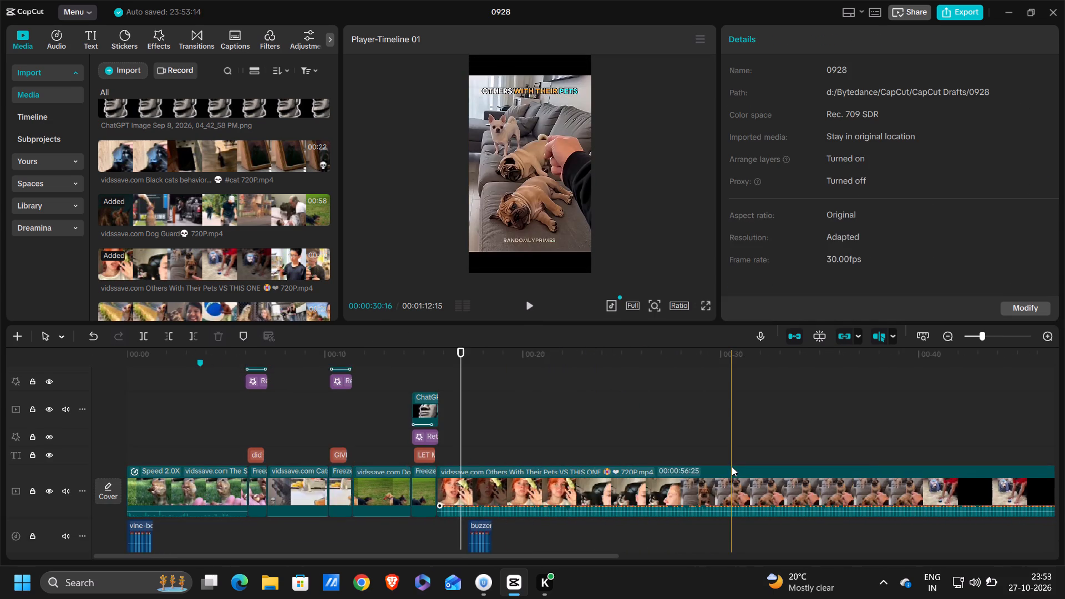
{"action": "scroll", "coordinate": [732, 466], "scroll_direction": "down", "scroll_amount": 8, "text": "ctrl"}
{"action": "left_click", "coordinate": [490, 423]}
{"action": "left_click_drag", "start_coordinate": [490, 423], "coordinate": [488, 423]}
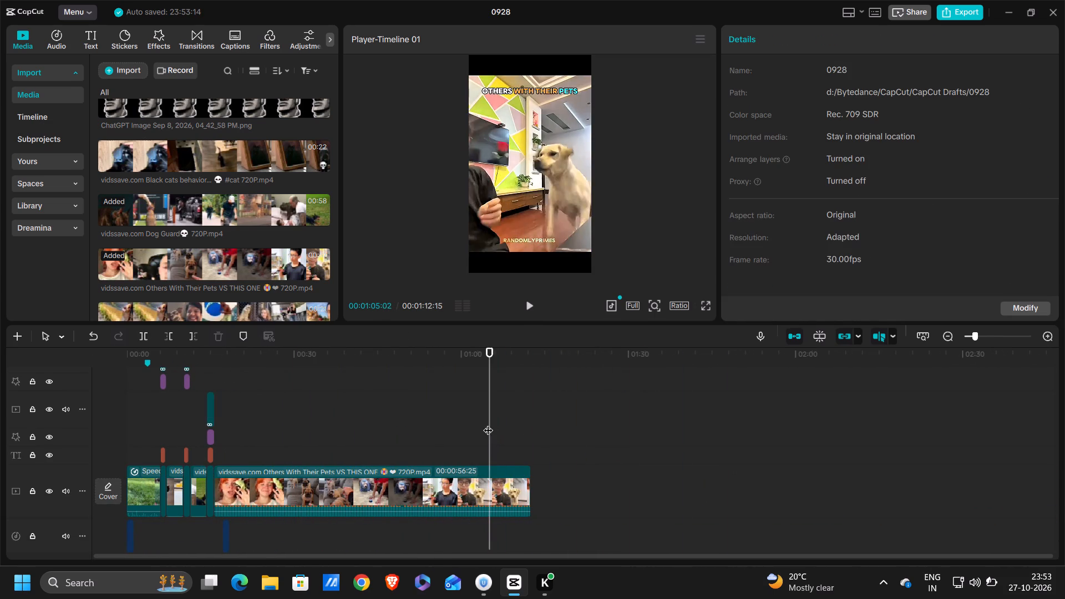
{"action": "left_click_drag", "start_coordinate": [488, 423], "coordinate": [455, 428]}
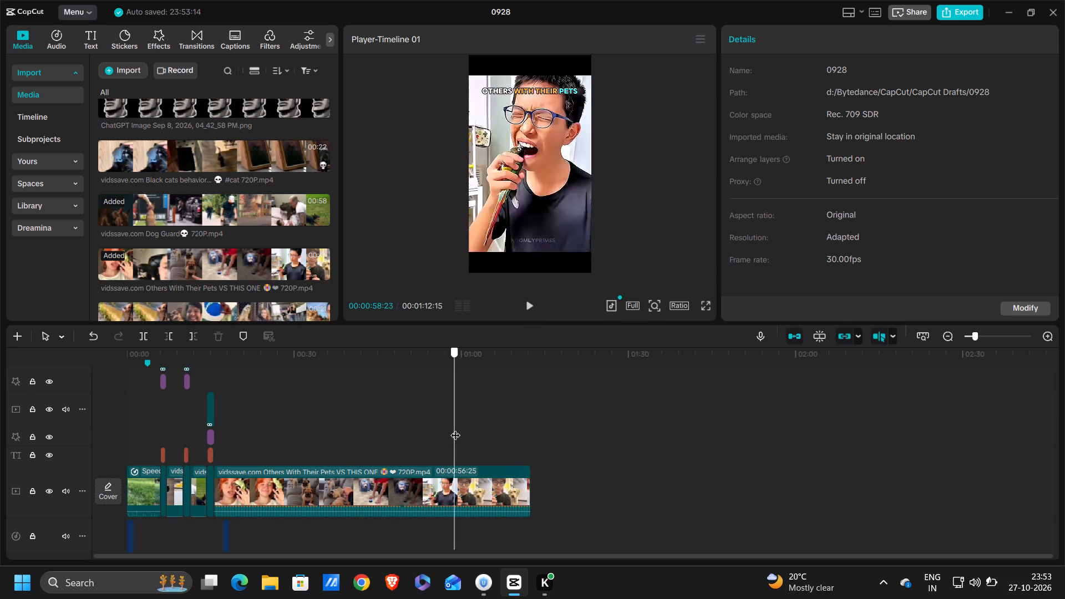
{"action": "left_click_drag", "start_coordinate": [455, 428], "coordinate": [466, 429]}
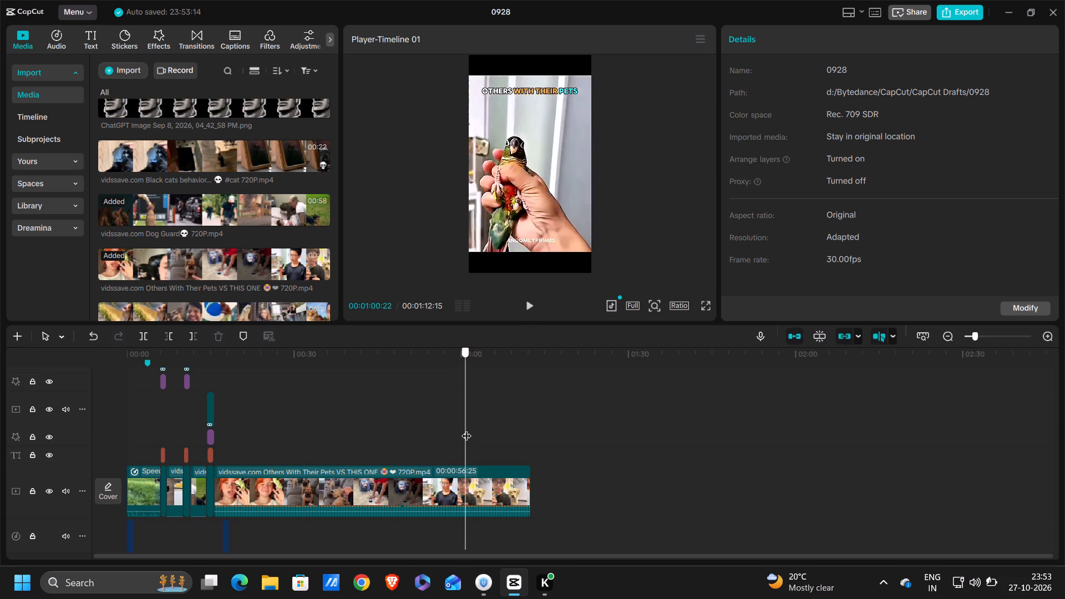
{"action": "left_click_drag", "start_coordinate": [466, 429], "coordinate": [471, 428]}
{"action": "left_click", "coordinate": [469, 482]}
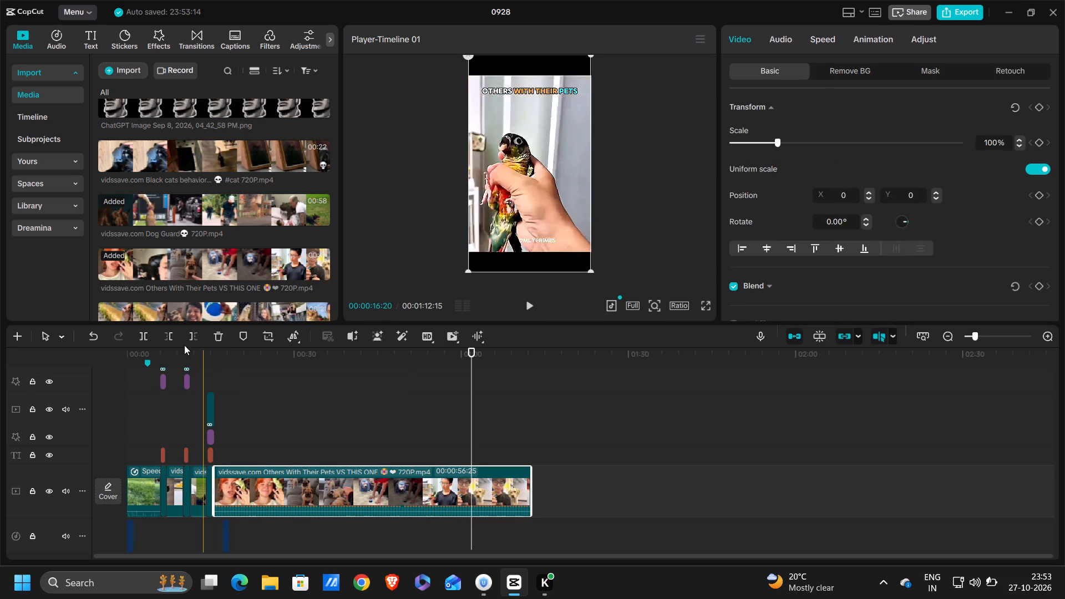
{"action": "left_click", "coordinate": [168, 338]}
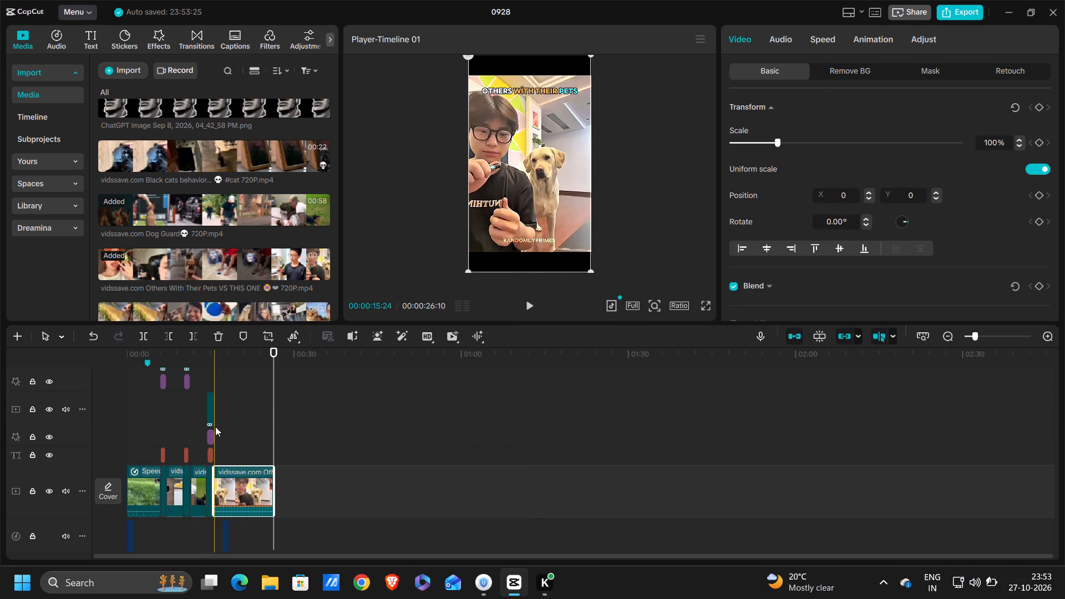
Lower the trimmed Others With Their Pets clip's volume all the way down to silence its own audio.
{"action": "left_click", "coordinate": [215, 427]}
{"action": "left_click_drag", "start_coordinate": [239, 514], "coordinate": [235, 530]}
{"action": "left_click_drag", "start_coordinate": [240, 442], "coordinate": [245, 484]}
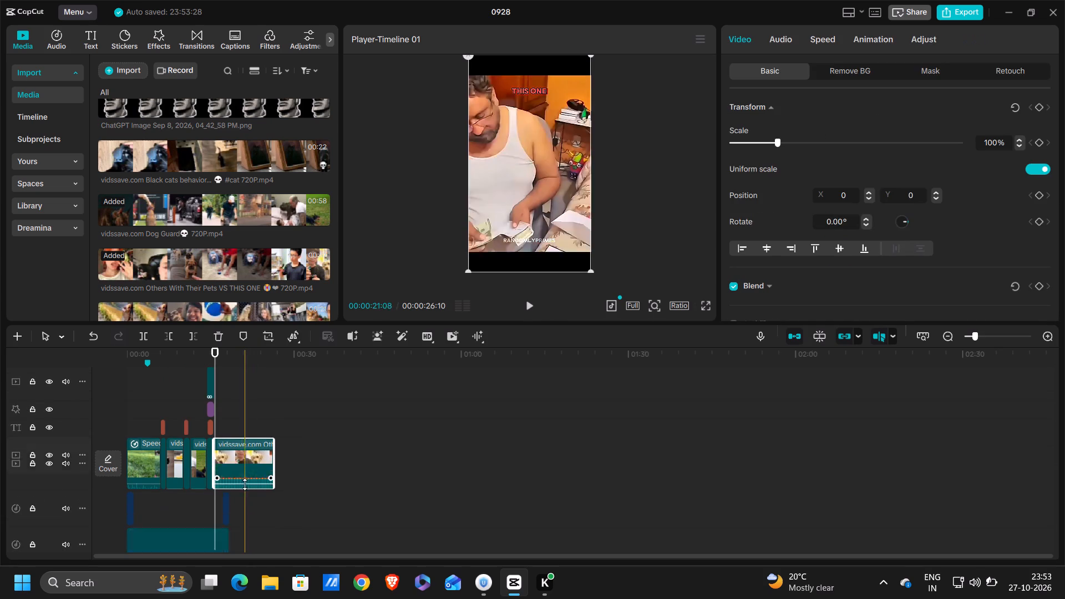
{"action": "left_click_drag", "start_coordinate": [251, 484], "coordinate": [246, 552]}
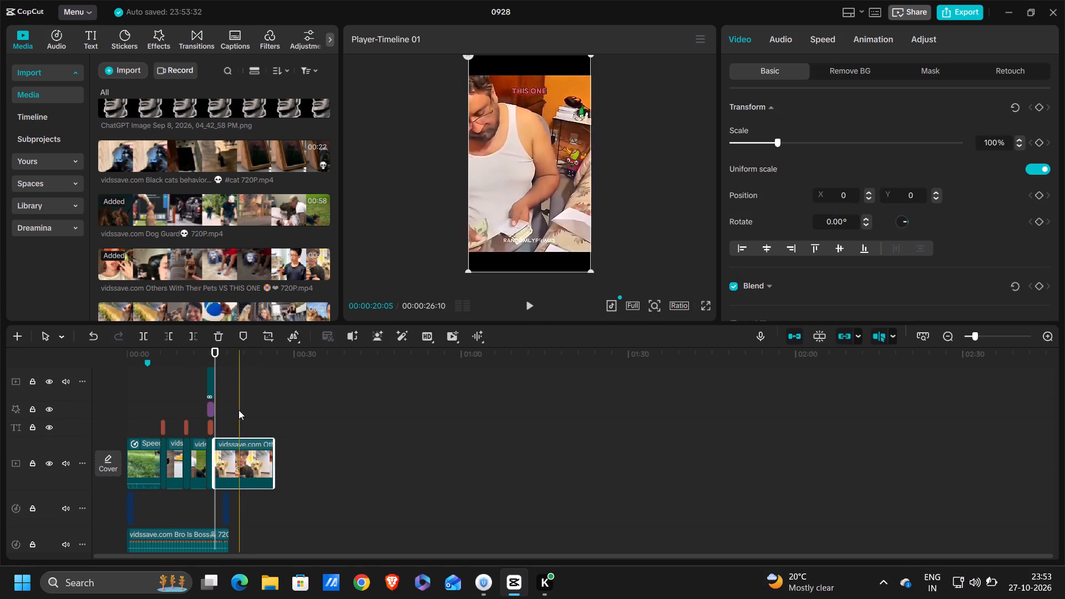
{"action": "scroll", "coordinate": [227, 398], "scroll_direction": "right", "scroll_amount": 1}
{"action": "scroll", "coordinate": [227, 398], "scroll_direction": "up", "scroll_amount": 7, "text": "ctrl"}
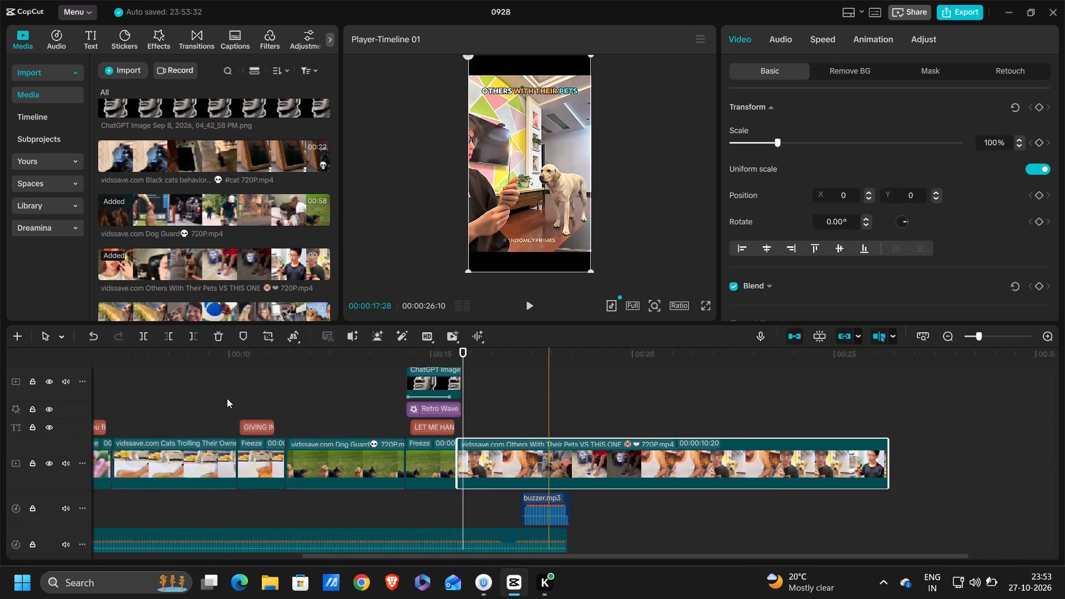
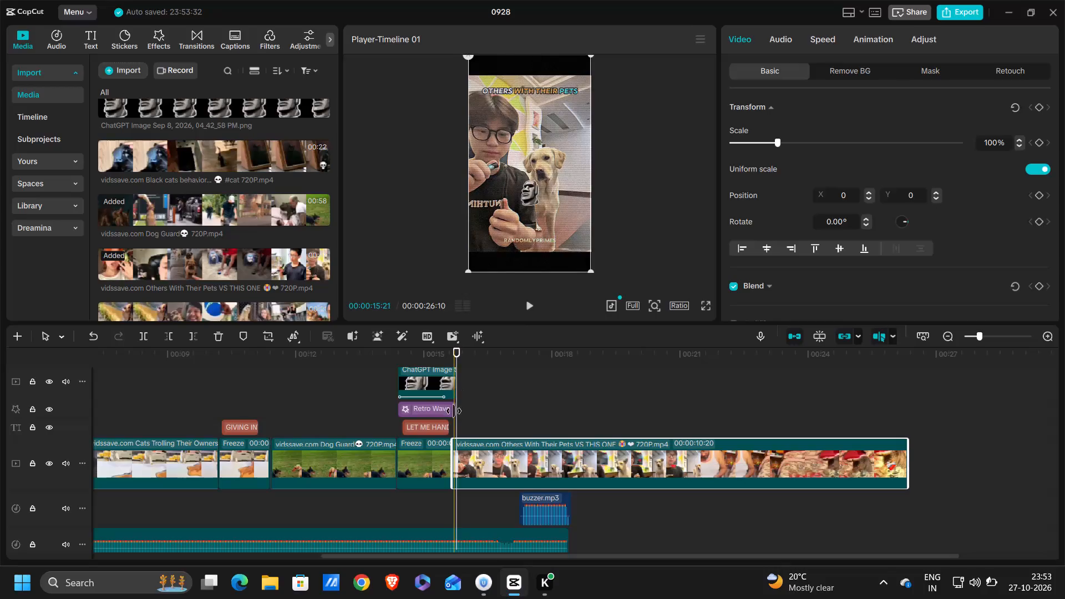
Trim the ends of the Retro Wave effect and stone-head overlay back to the end of the dog freeze frame.
{"action": "left_click", "coordinate": [453, 410]}
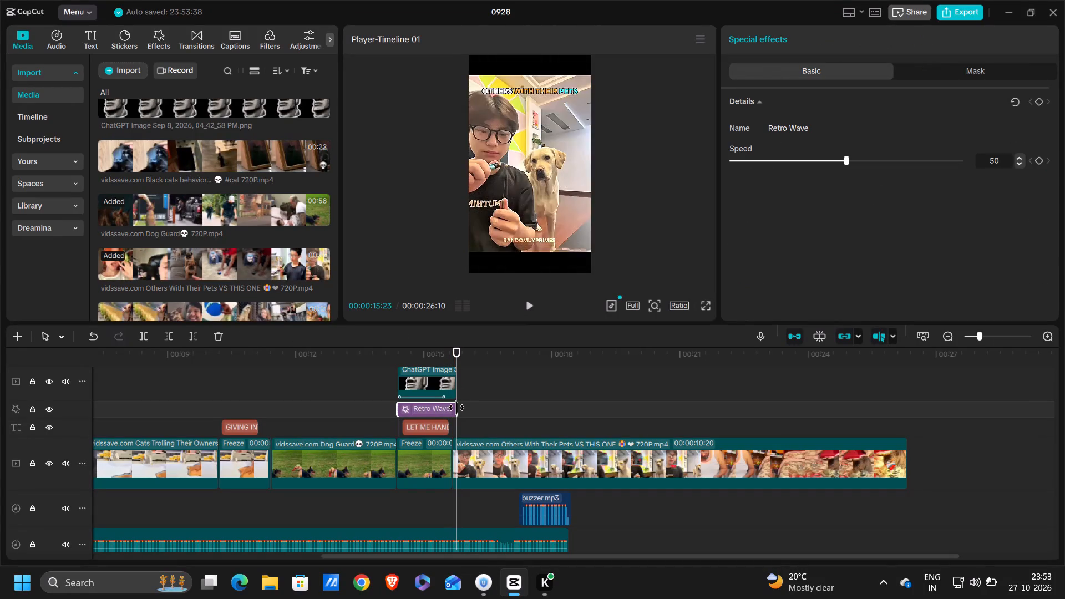
{"action": "left_click_drag", "start_coordinate": [456, 408], "coordinate": [450, 410]}
{"action": "left_click", "coordinate": [450, 394]}
{"action": "left_click_drag", "start_coordinate": [457, 389], "coordinate": [452, 390]}
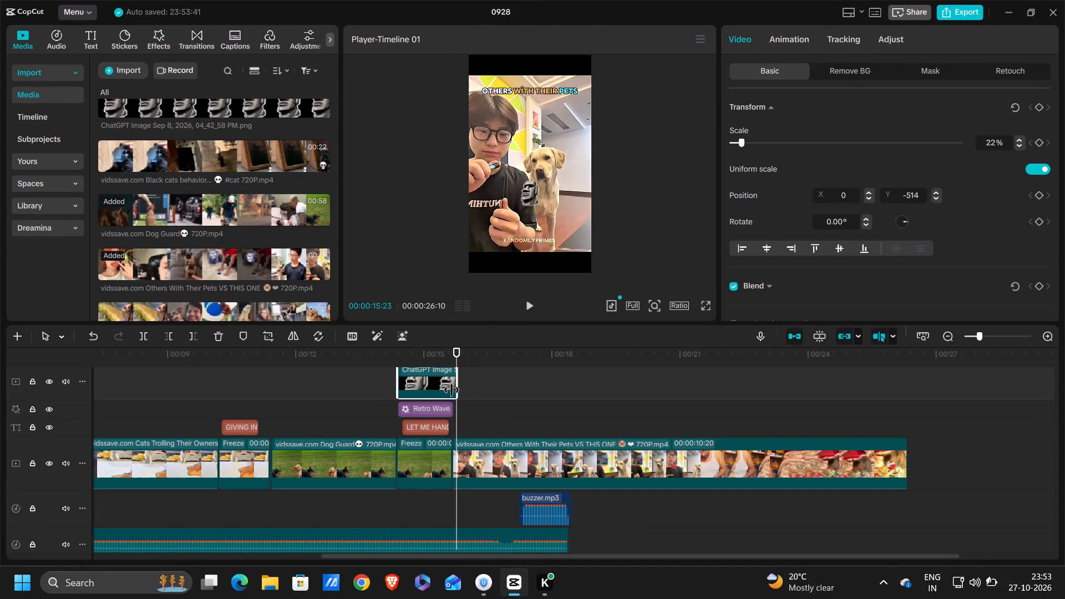
{"action": "left_click_drag", "start_coordinate": [452, 390], "coordinate": [450, 390]}
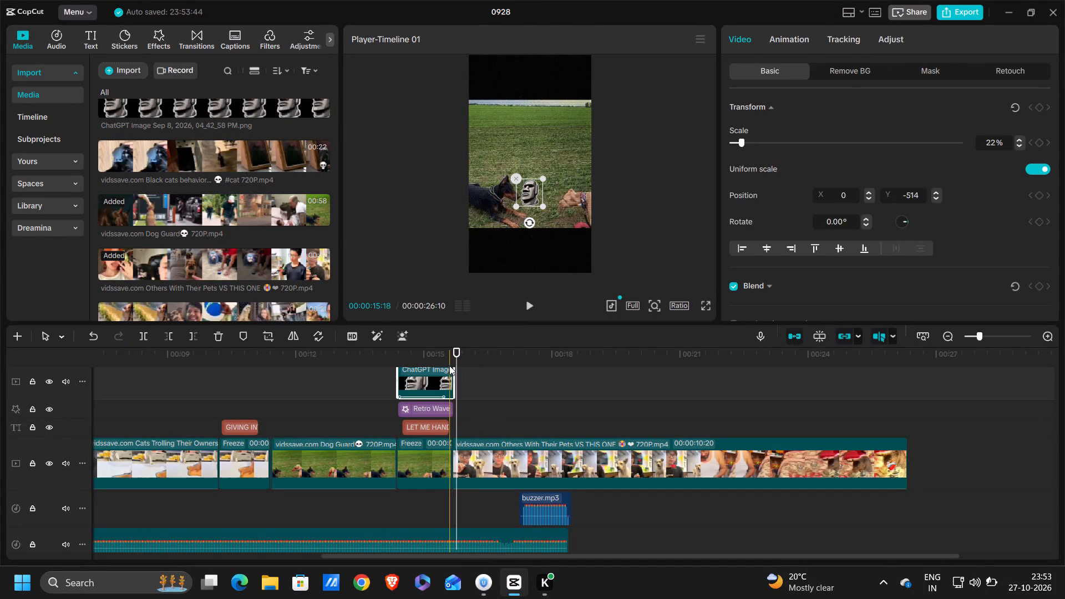
Crop the Others With Their Pets clip at top and bottom, cutting away the black bands and the watermark at the bottom.
{"action": "key", "text": "space"}
{"action": "key", "text": "space"}
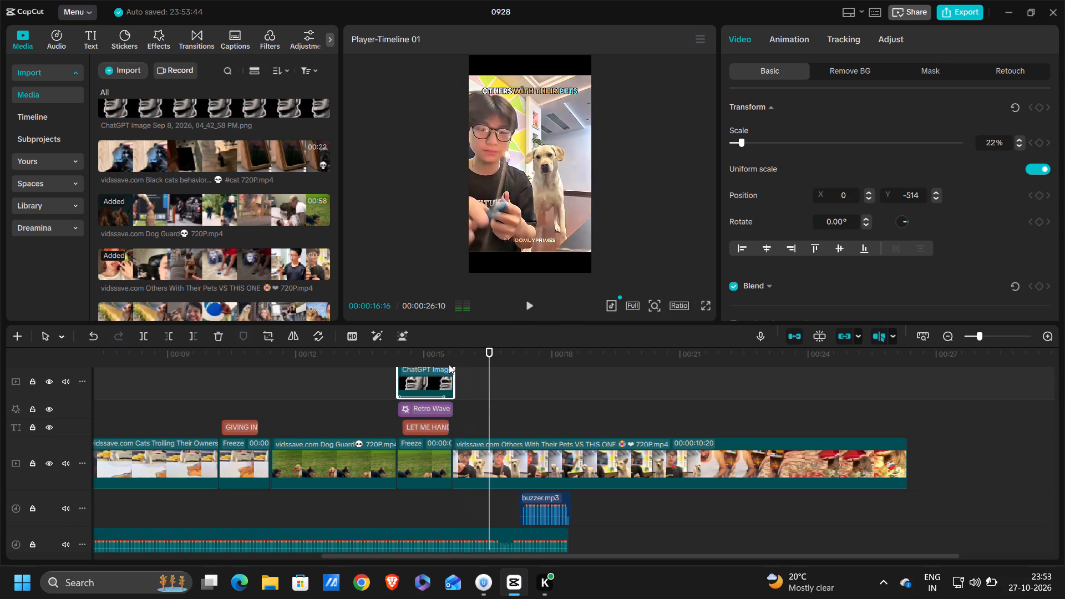
{"action": "left_click", "coordinate": [496, 450]}
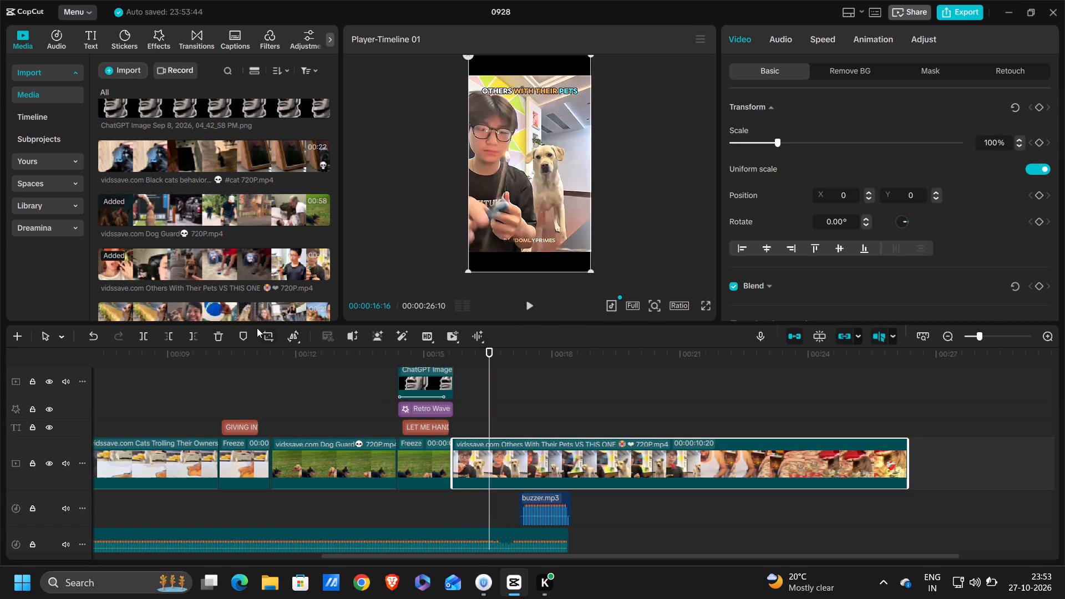
{"action": "left_click", "coordinate": [270, 334]}
{"action": "left_click_drag", "start_coordinate": [529, 114], "coordinate": [532, 122]}
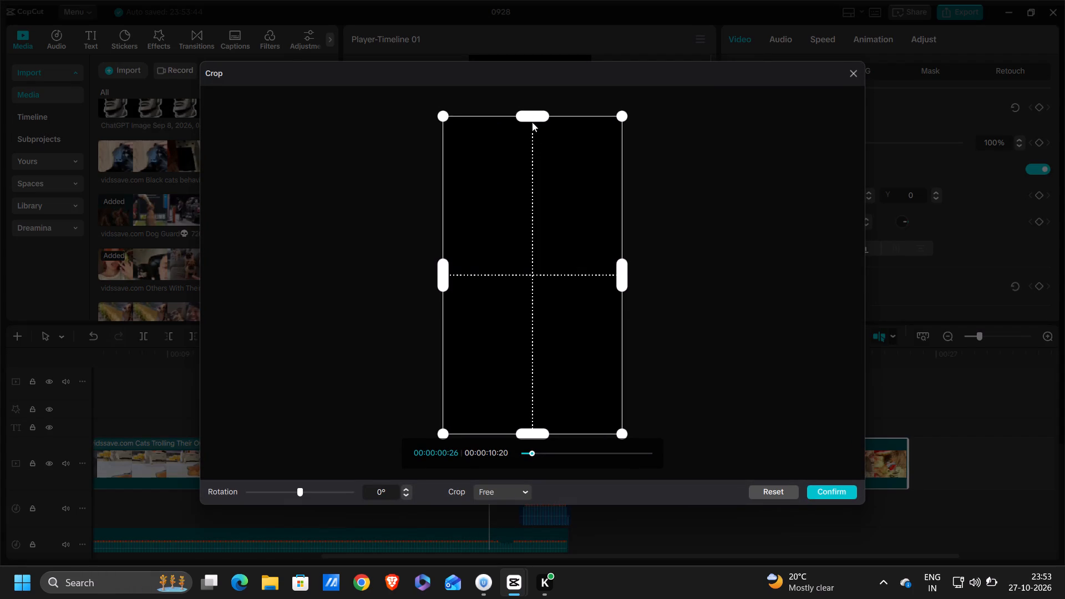
{"action": "left_click_drag", "start_coordinate": [532, 122], "coordinate": [540, 164]}
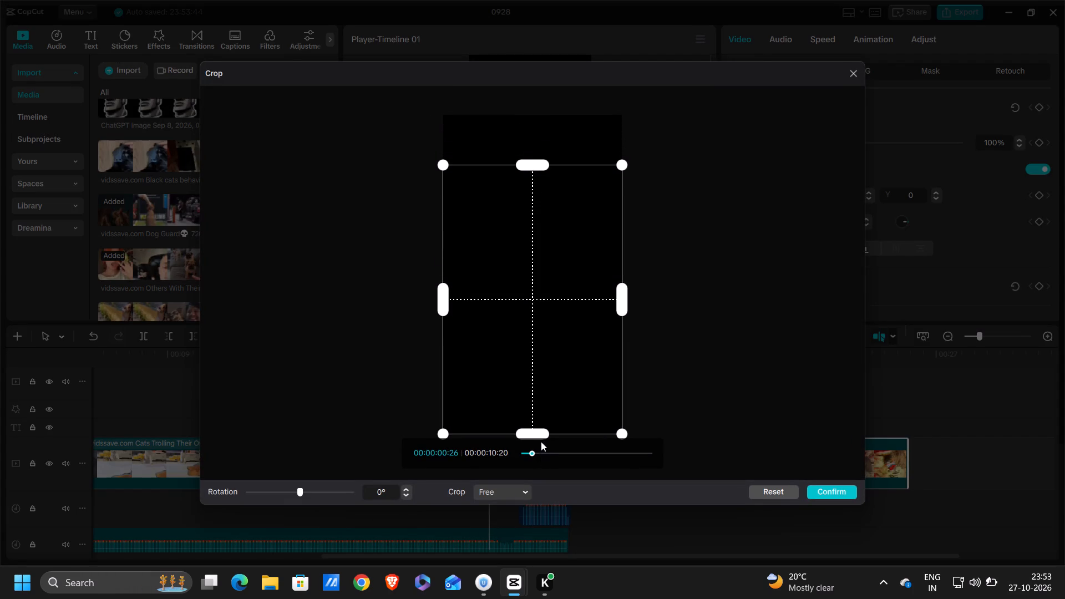
{"action": "left_click_drag", "start_coordinate": [540, 439], "coordinate": [553, 414]}
{"action": "left_click", "coordinate": [818, 490]}
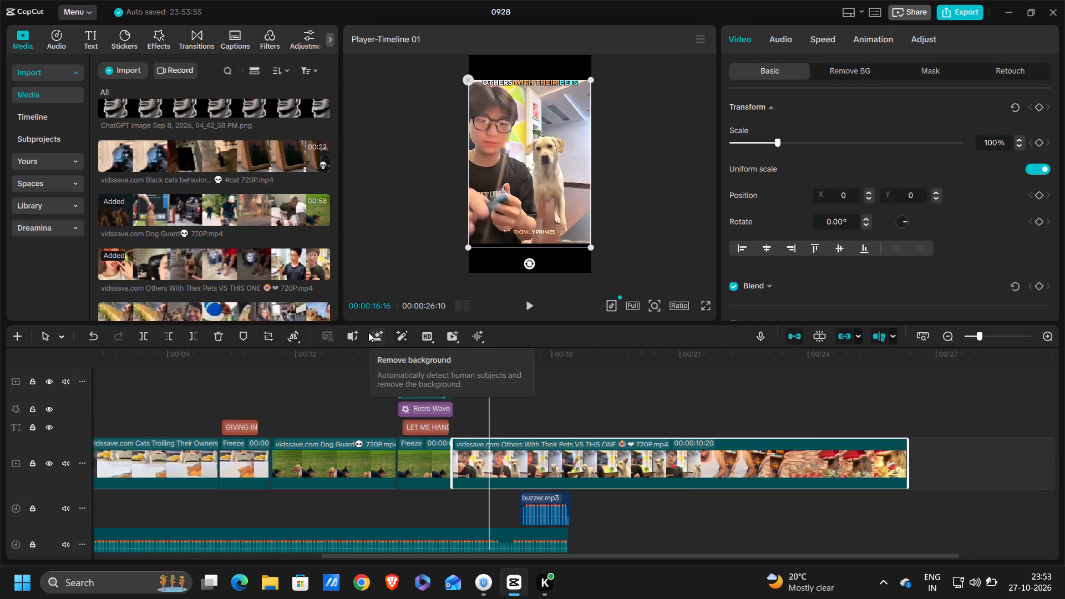
{"action": "left_click", "coordinate": [263, 336]}
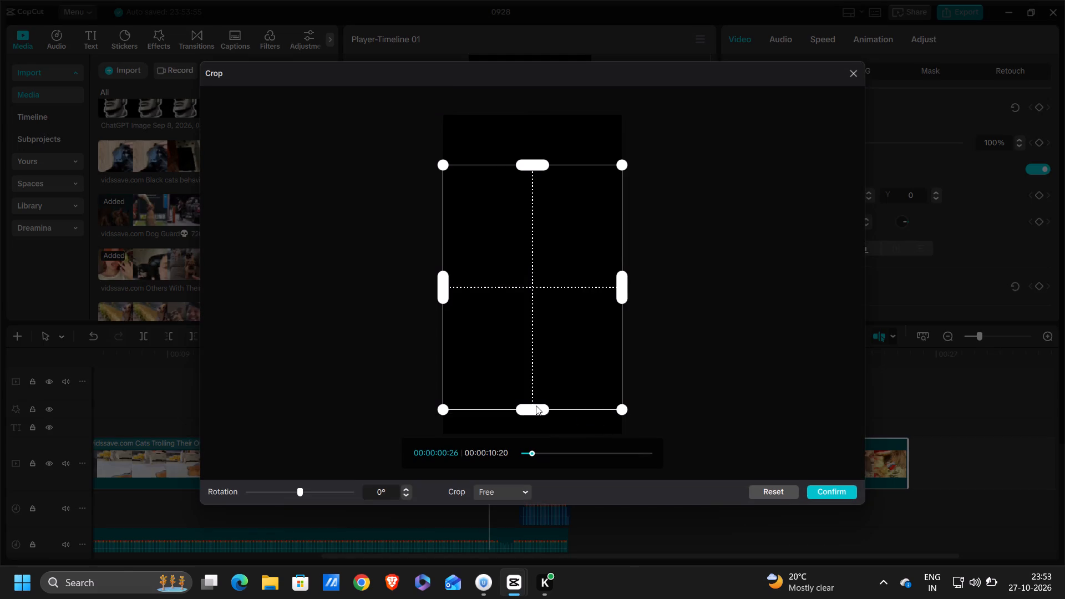
{"action": "left_click_drag", "start_coordinate": [535, 405], "coordinate": [536, 381]}
{"action": "left_click", "coordinate": [819, 490]}
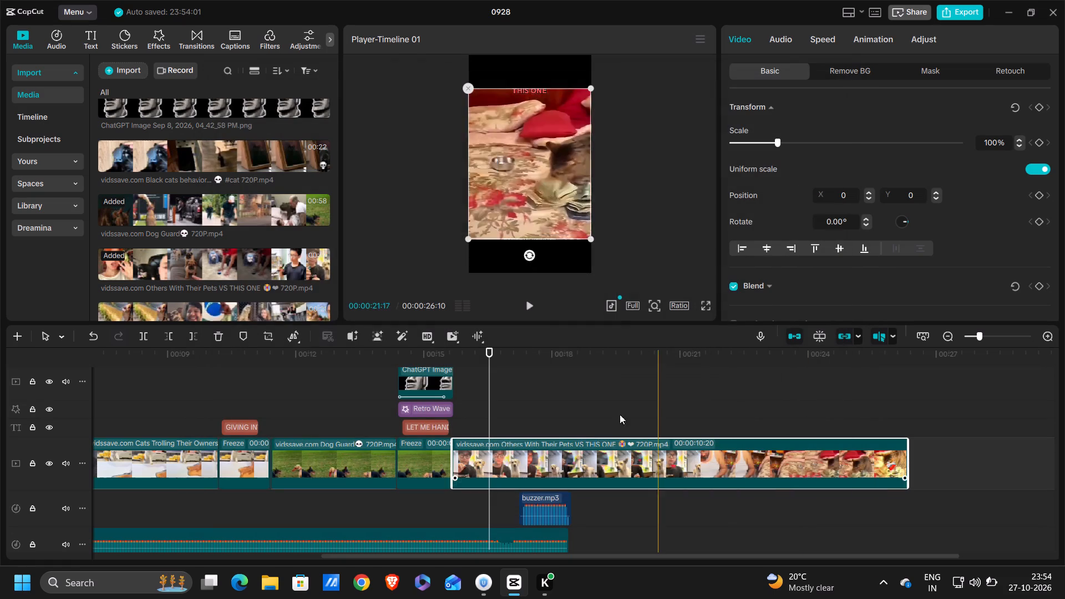
Crop the top of the Others With Their Pets clip slightly further to remove the OTHERS WITH THEIR PETS caption.
{"action": "left_click_drag", "start_coordinate": [489, 385], "coordinate": [462, 392]}
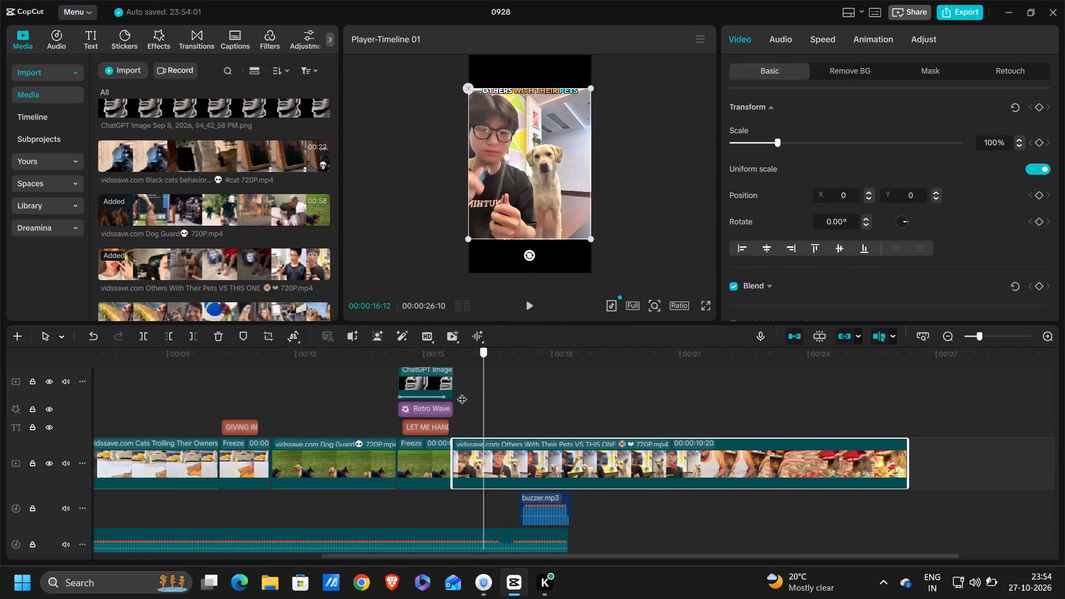
{"action": "left_click_drag", "start_coordinate": [462, 392], "coordinate": [459, 393]}
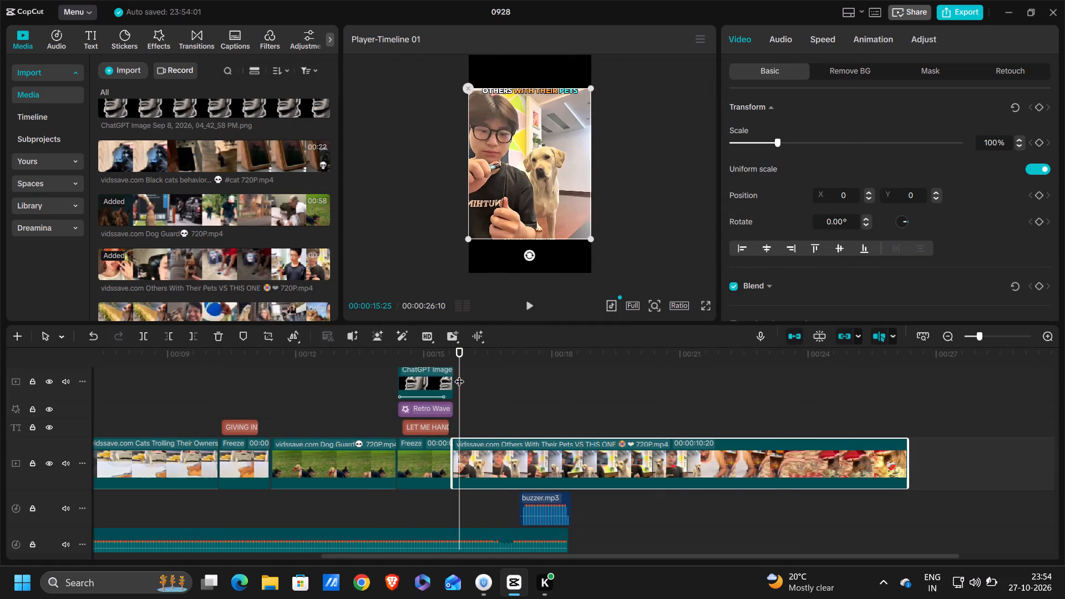
{"action": "left_click", "coordinate": [460, 374]}
{"action": "left_click", "coordinate": [267, 333]}
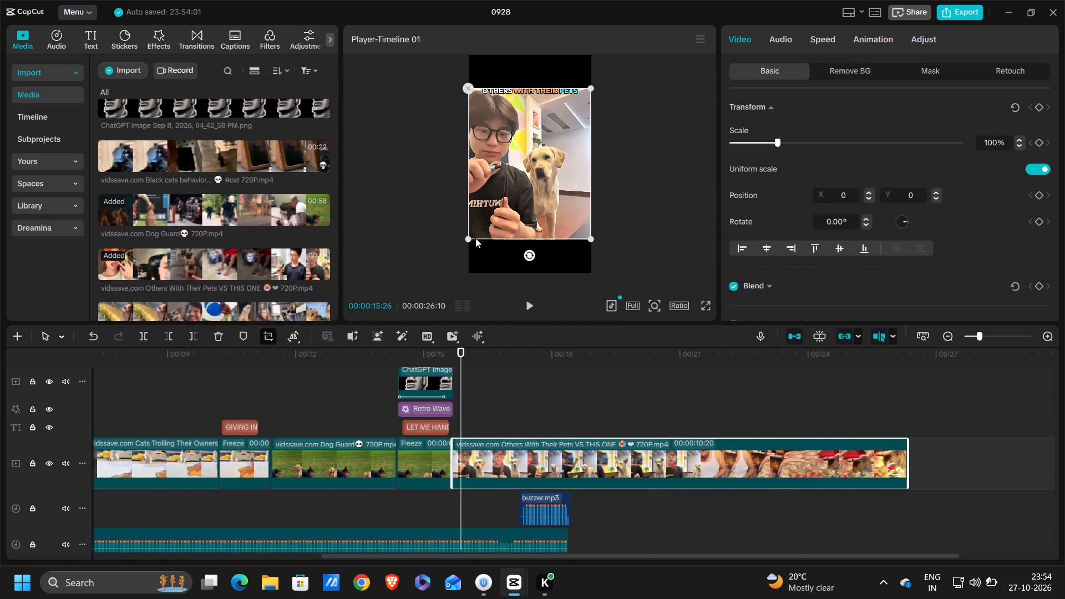
{"action": "left_click_drag", "start_coordinate": [536, 164], "coordinate": [535, 174]}
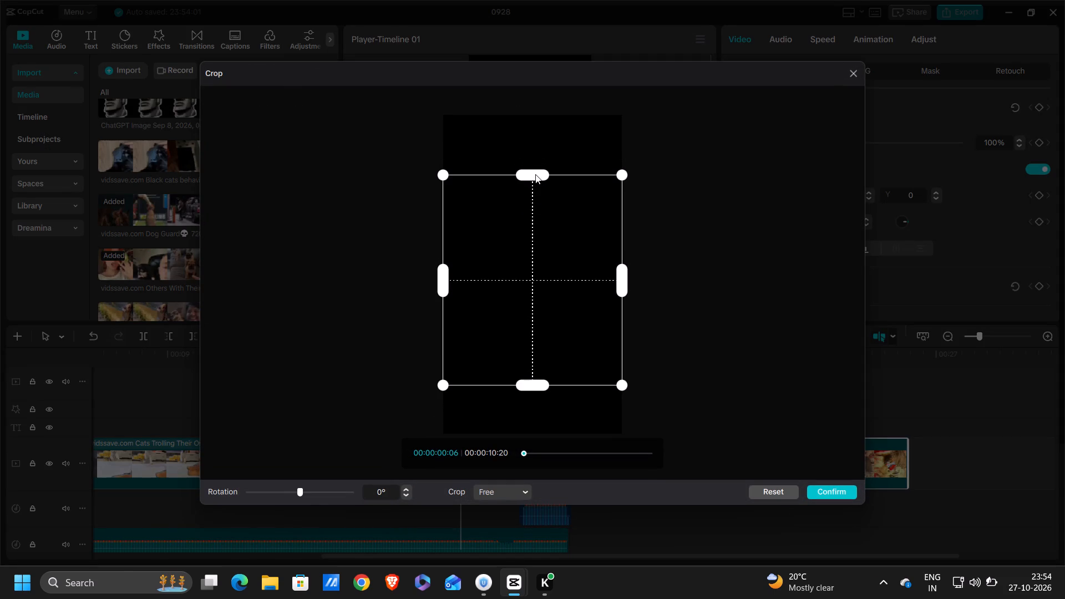
{"action": "left_click", "coordinate": [821, 486]}
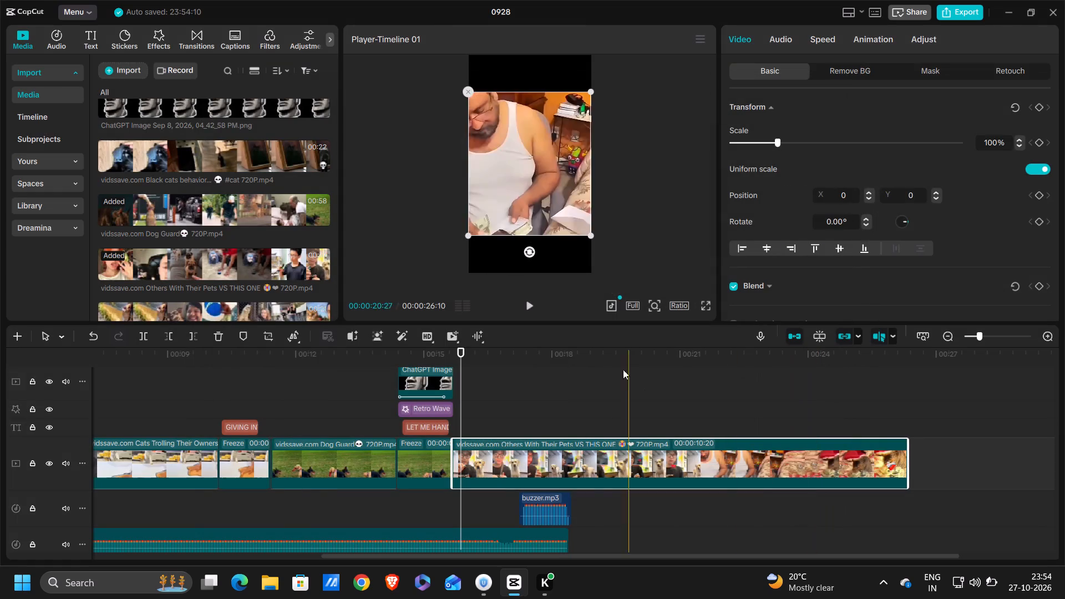
Enlarge the cropped Others With Their Pets clip to 109% scale.
{"action": "left_click_drag", "start_coordinate": [463, 362], "coordinate": [454, 361]}
{"action": "left_click", "coordinate": [584, 233]}
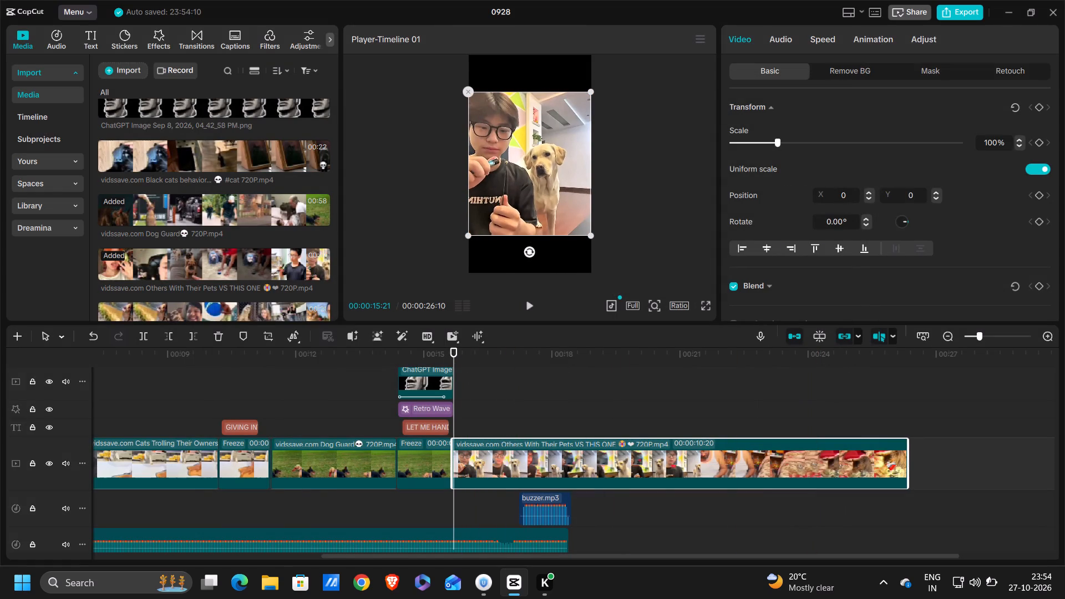
{"action": "left_click_drag", "start_coordinate": [589, 234], "coordinate": [595, 244]}
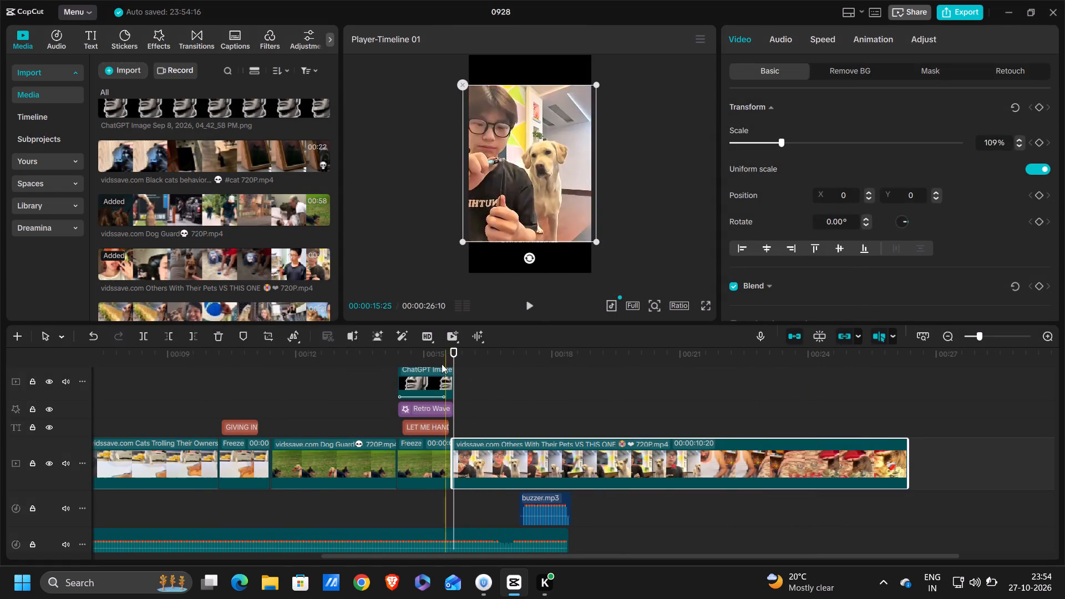
Find where the dog comes toward the man's hand and cut off the rest of the clip after about 00:00:18:13.
{"action": "key", "text": "space"}
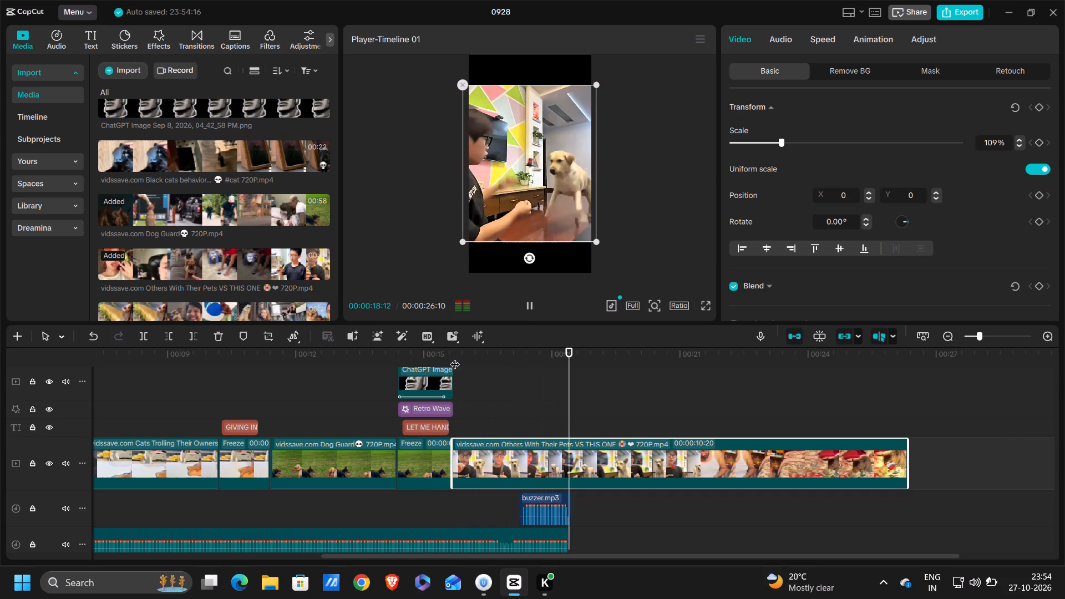
{"action": "key", "text": "space"}
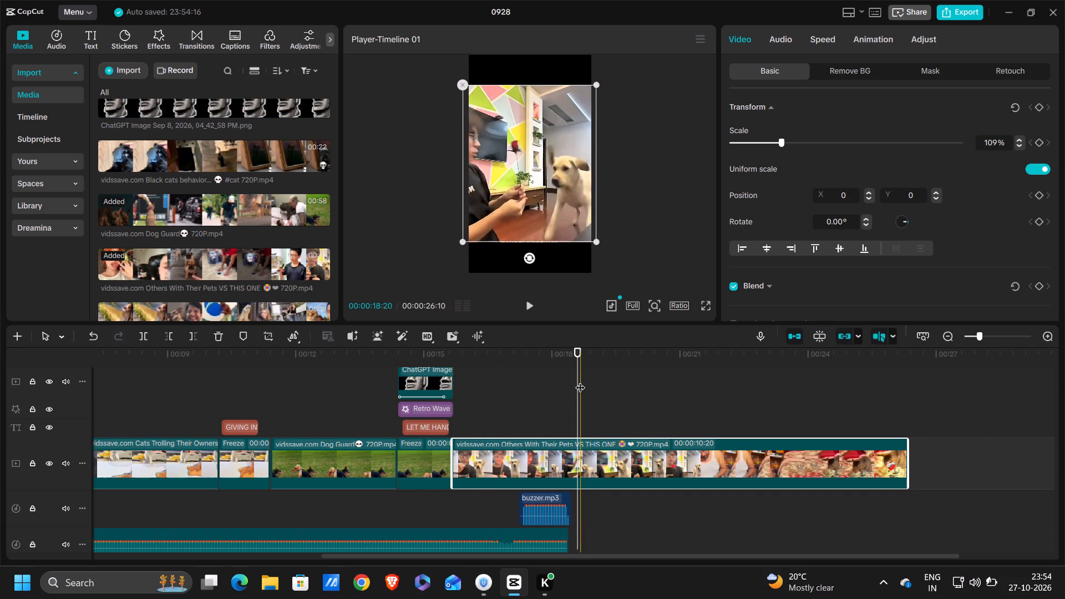
{"action": "left_click_drag", "start_coordinate": [576, 382], "coordinate": [570, 378]}
{"action": "left_click", "coordinate": [574, 463]}
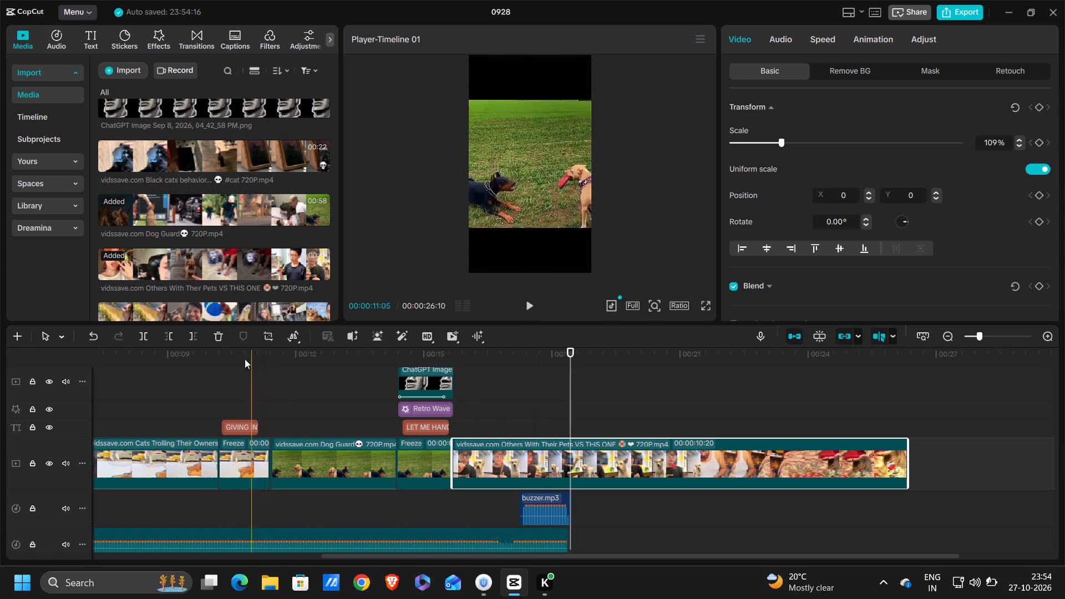
{"action": "left_click", "coordinate": [196, 337]}
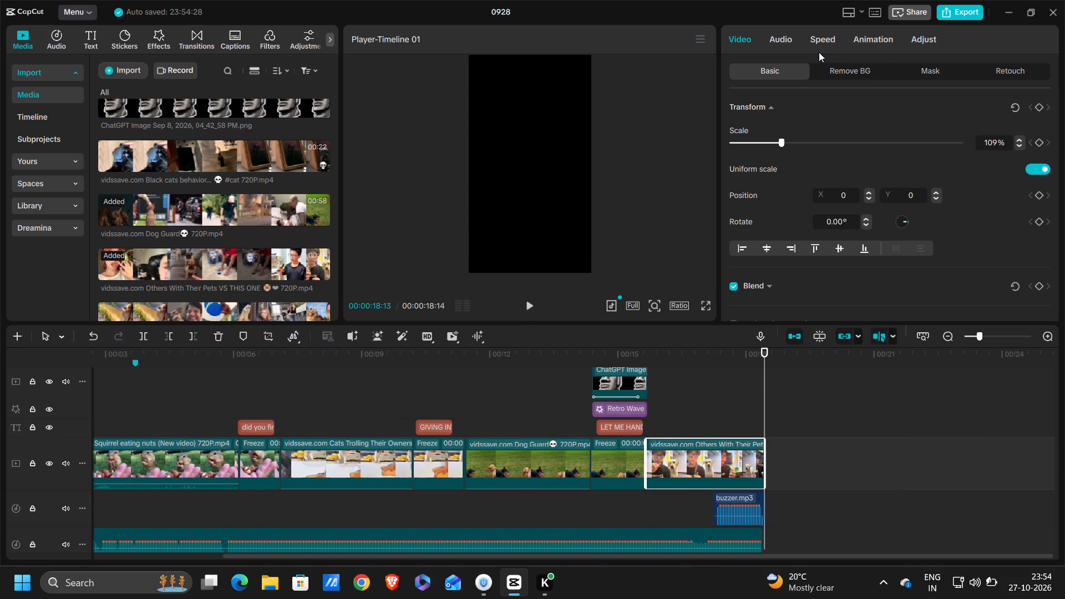
Speed up the trimmed Others With Their Pets clip to 1.47x.
{"action": "left_click", "coordinate": [820, 38]}
{"action": "left_click", "coordinate": [805, 126]}
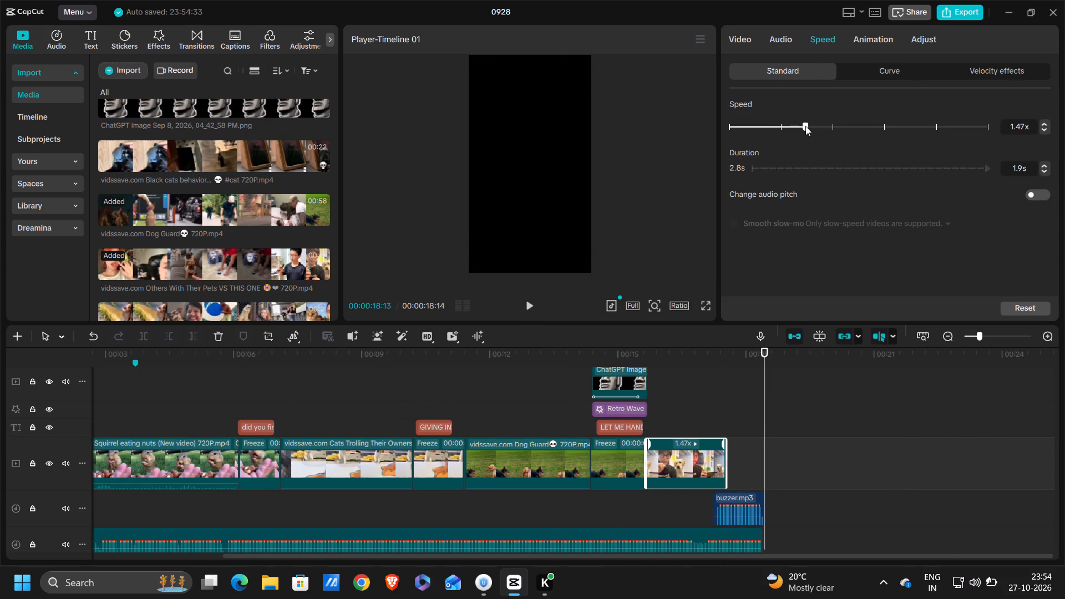
Add a freeze frame at 00:00:17:15, near the end of the sped-up Others With Their Pets clip.
{"action": "left_click", "coordinate": [707, 437]}
{"action": "key", "text": "space"}
{"action": "key", "text": "space"}
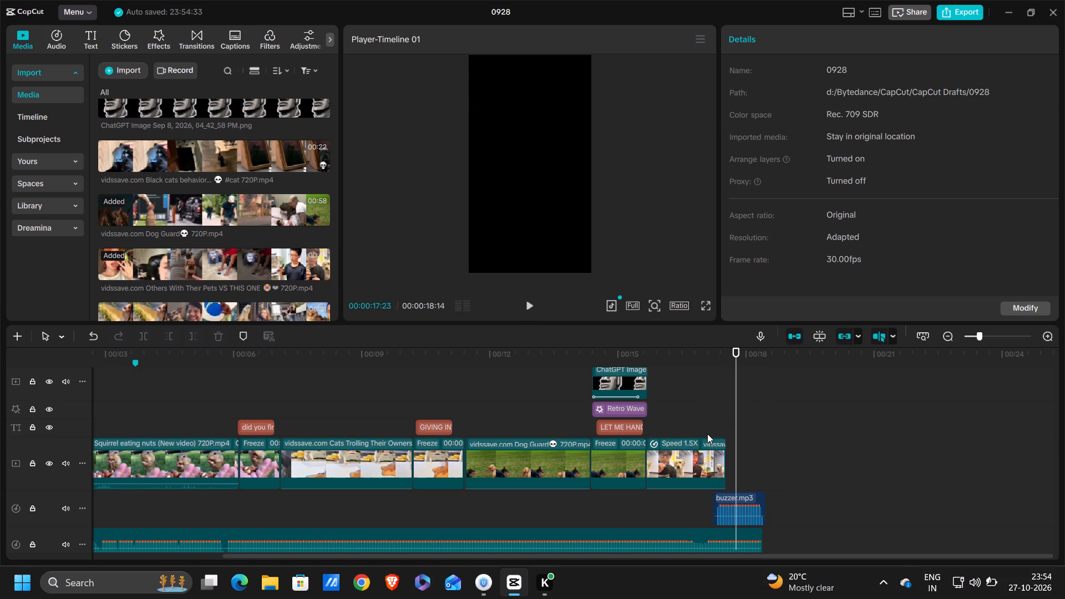
{"action": "key", "text": "Left"}
{"action": "key", "text": "Left"}
{"action": "key", "text": "Right"}
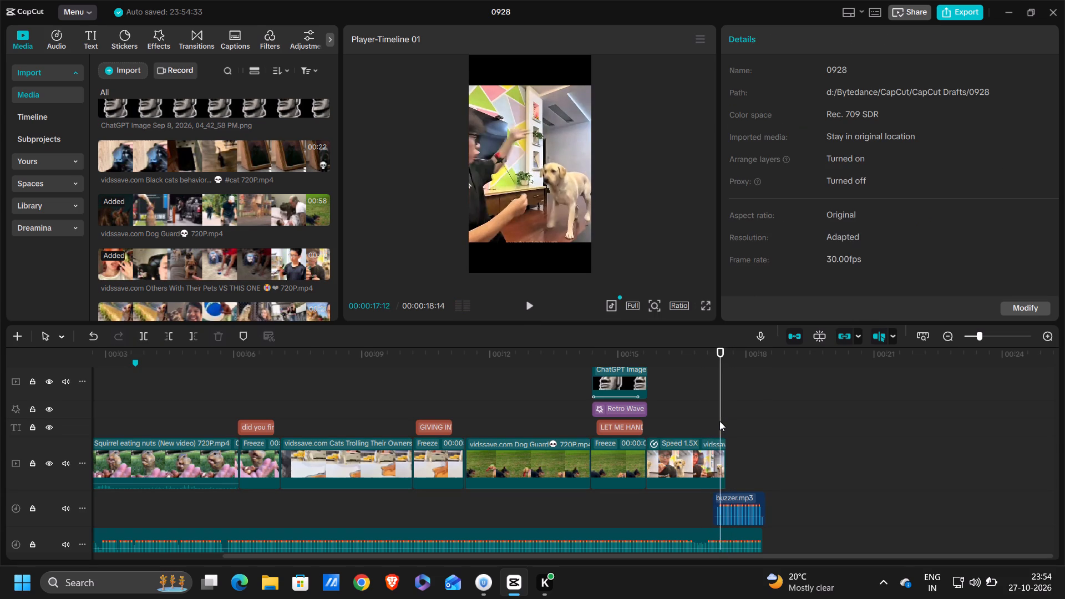
{"action": "key", "text": "Right"}
{"action": "key", "text": "Right"}
{"action": "key", "text": "Right"}
{"action": "left_click_drag", "start_coordinate": [719, 421], "coordinate": [723, 437]}
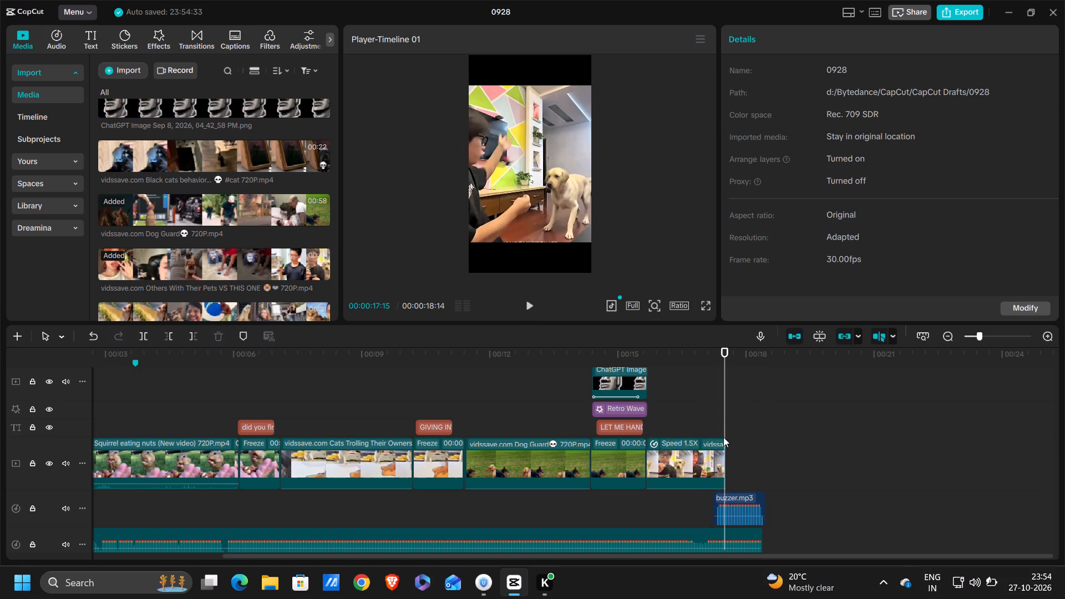
{"action": "left_click_drag", "start_coordinate": [723, 437], "coordinate": [726, 458]}
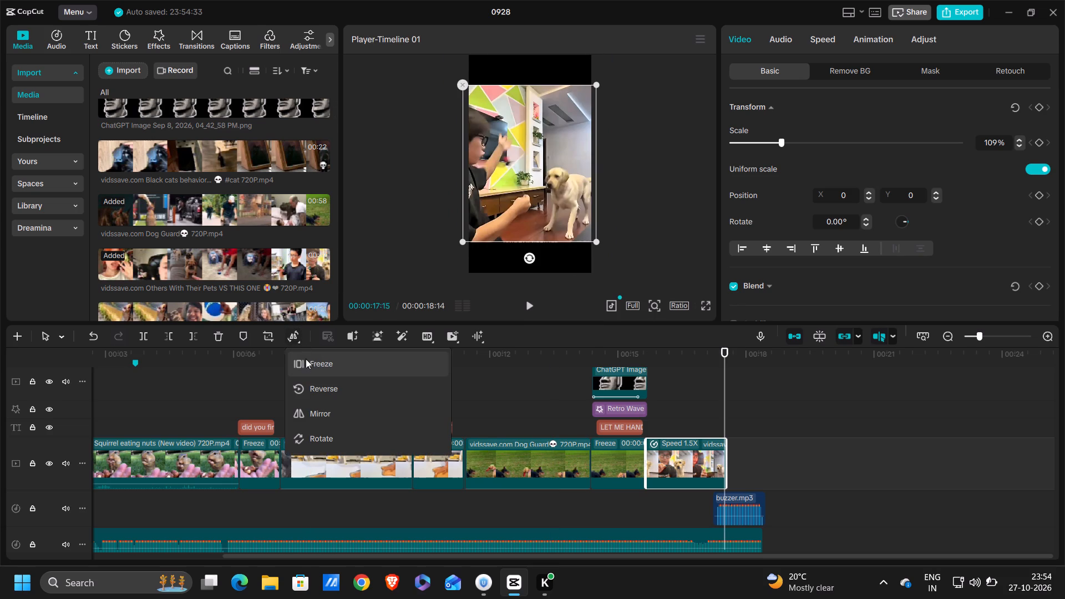
{"action": "left_click", "coordinate": [307, 363]}
Shorten the new freeze frame to about 1 second, ending near 00:00:18:15.
{"action": "left_click_drag", "start_coordinate": [854, 462], "coordinate": [853, 462]}
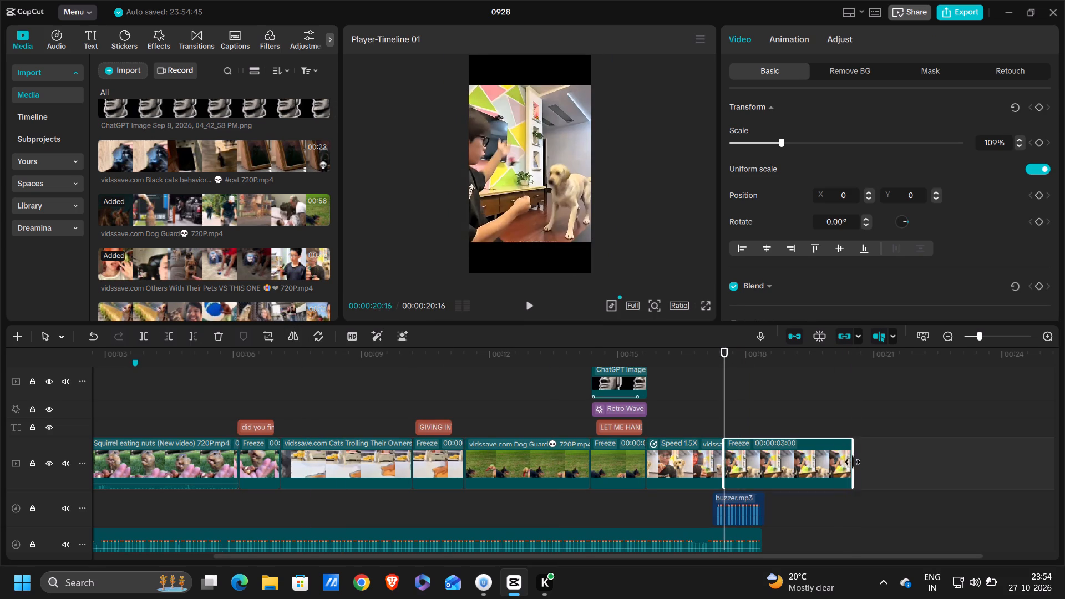
{"action": "left_click_drag", "start_coordinate": [853, 462], "coordinate": [764, 471]}
Copy the dog freeze frame's stone-head overlay, Retro Wave effect and caption onto the new freeze frame at 00:00:17:15.
{"action": "left_click_drag", "start_coordinate": [582, 374], "coordinate": [666, 422]}
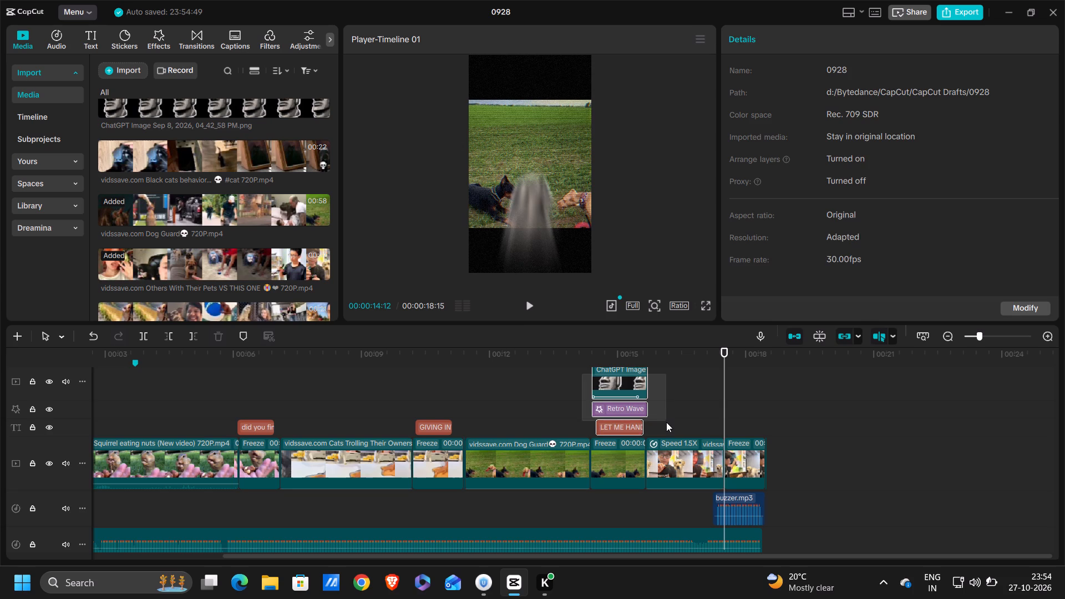
{"action": "left_click_drag", "start_coordinate": [666, 422], "coordinate": [667, 425]}
{"action": "key", "text": "ctrl+c"}
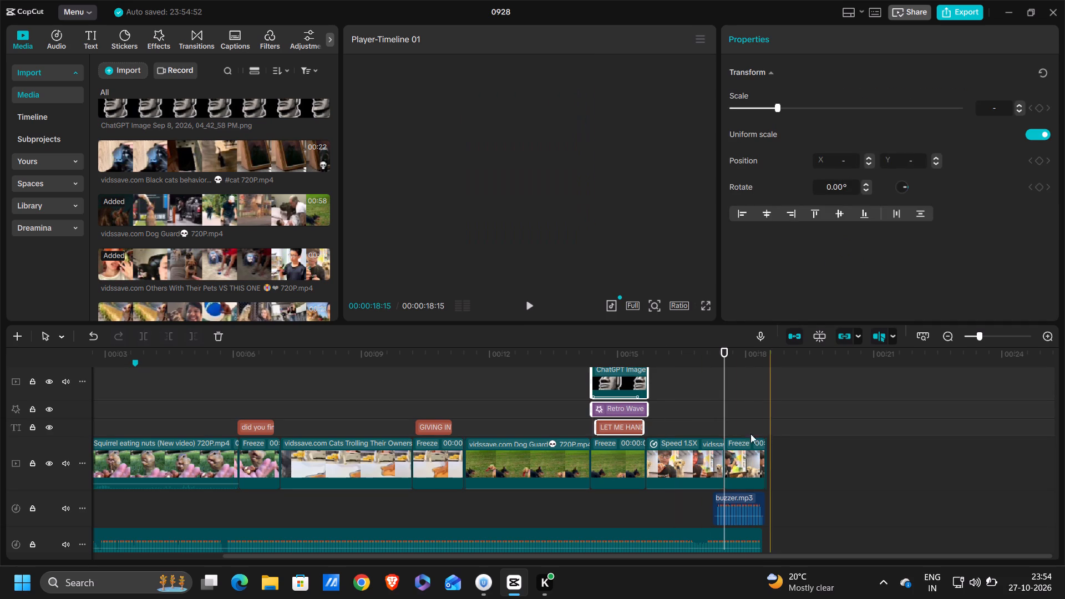
{"action": "key", "text": "ctrl+v"}
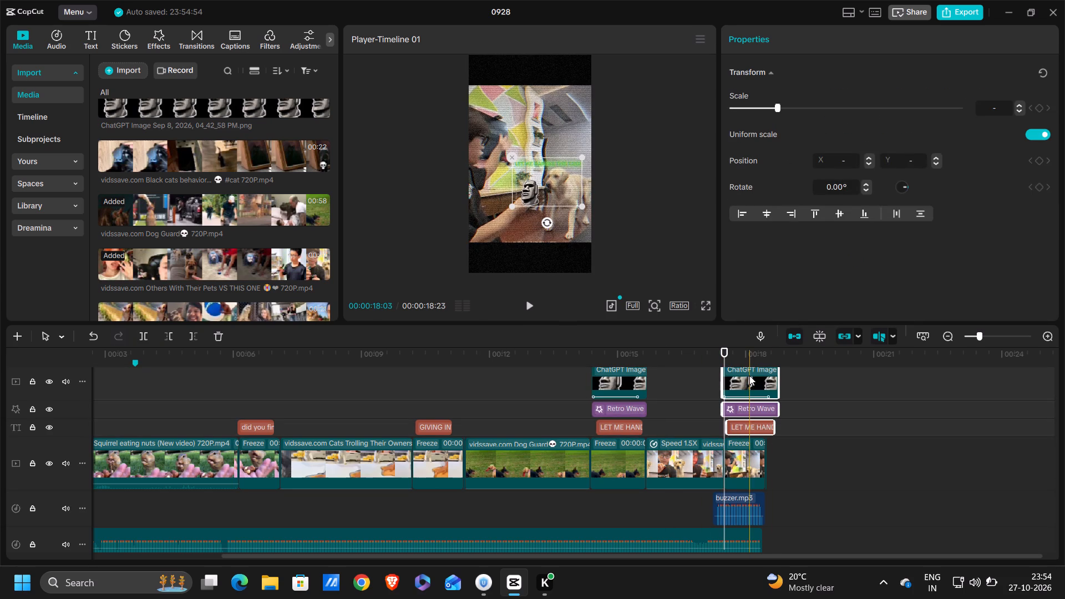
Change the caption over the last freeze frame to "WHAT ARE U DOING".
{"action": "double_click", "coordinate": [739, 425]}
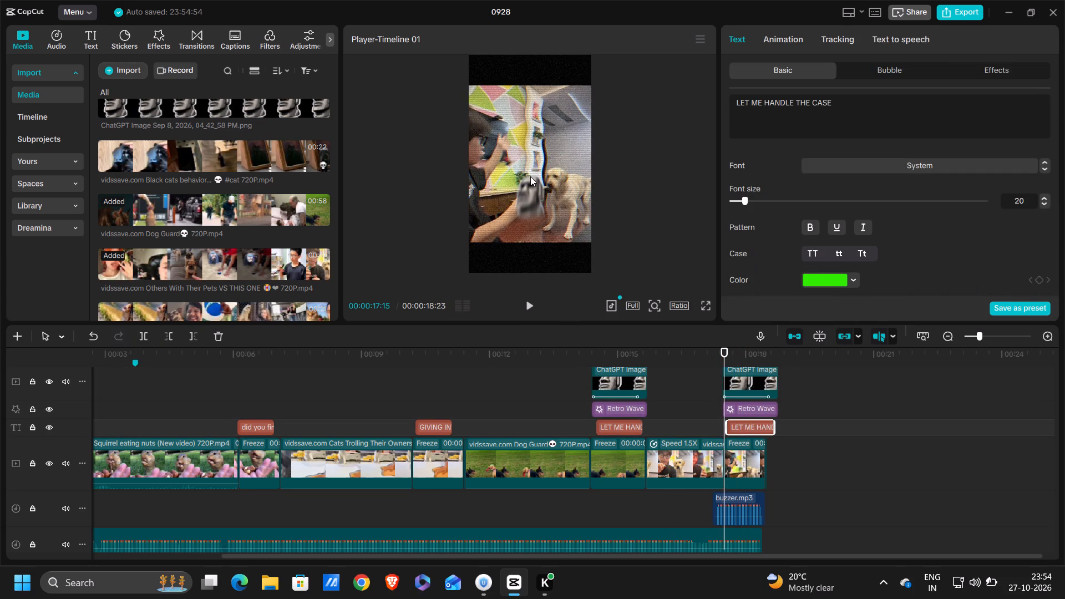
{"action": "triple_click", "coordinate": [838, 95]}
{"action": "left_click", "coordinate": [835, 99]}
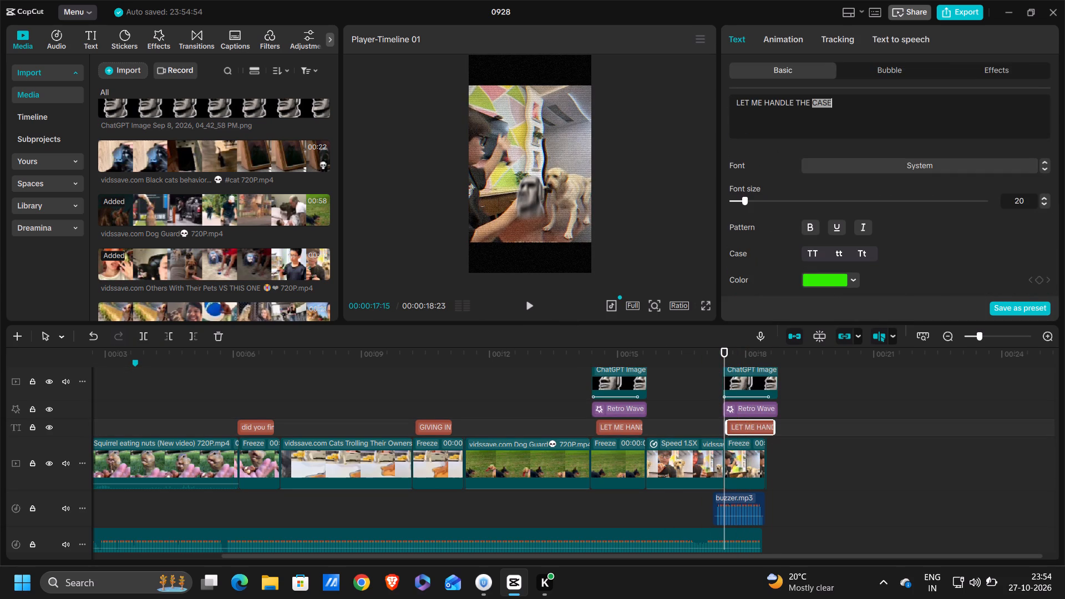
{"action": "triple_click", "coordinate": [835, 99]}
{"action": "key", "text": "BackSpace"}
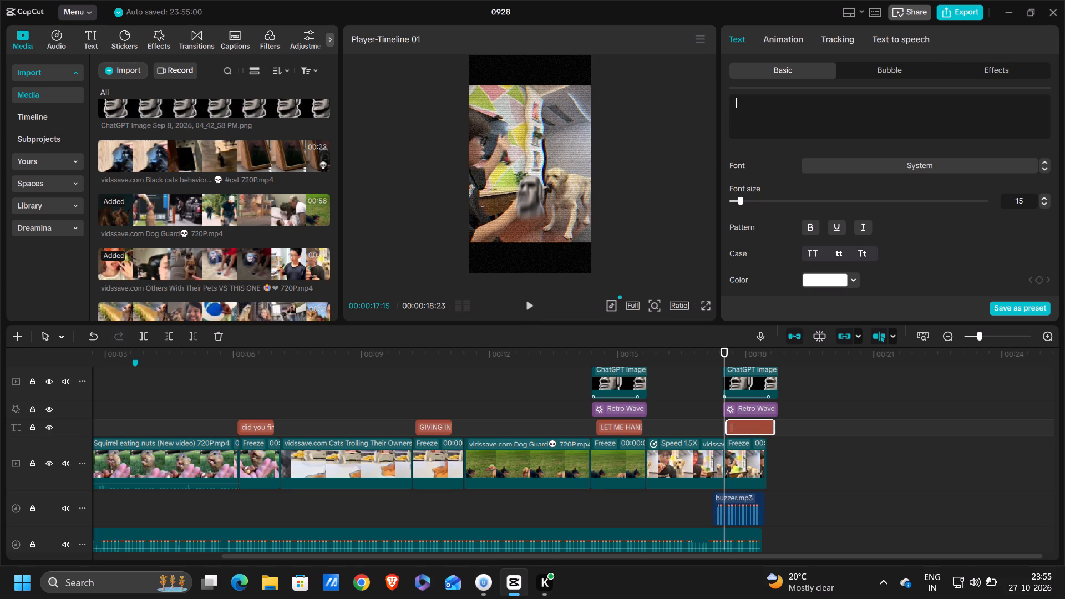
{"action": "type", "text": "WHAT ARE U DP"}
{"action": "key", "text": "BackSpace"}
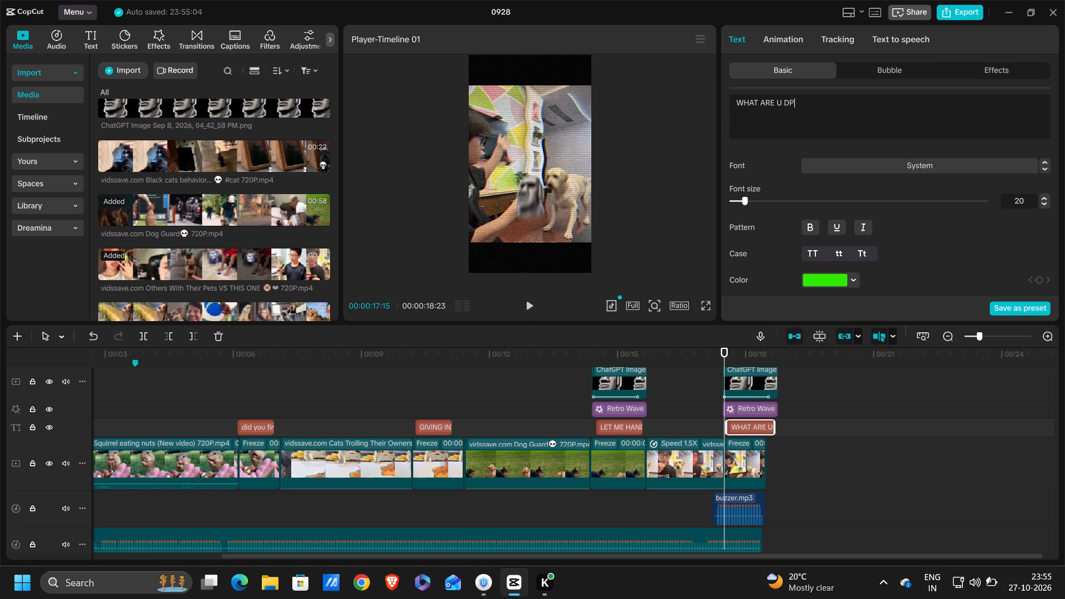
{"action": "type", "text": "OING"}
{"action": "key", "text": "space"}
Apply the trending "Stretc...istort" combo animation to the squirrel, kitten, dog and Others With Their Pets freeze frames.
{"action": "scroll", "coordinate": [297, 386], "scroll_direction": "down", "scroll_amount": 8, "text": "ctrl"}
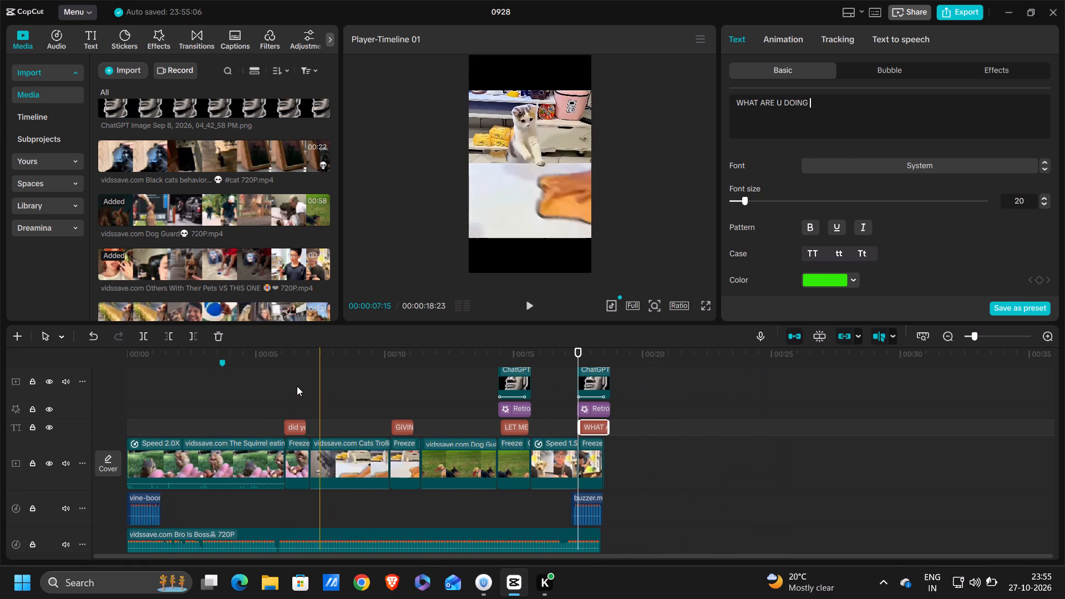
{"action": "left_click", "coordinate": [282, 392]}
{"action": "left_click", "coordinate": [292, 468]}
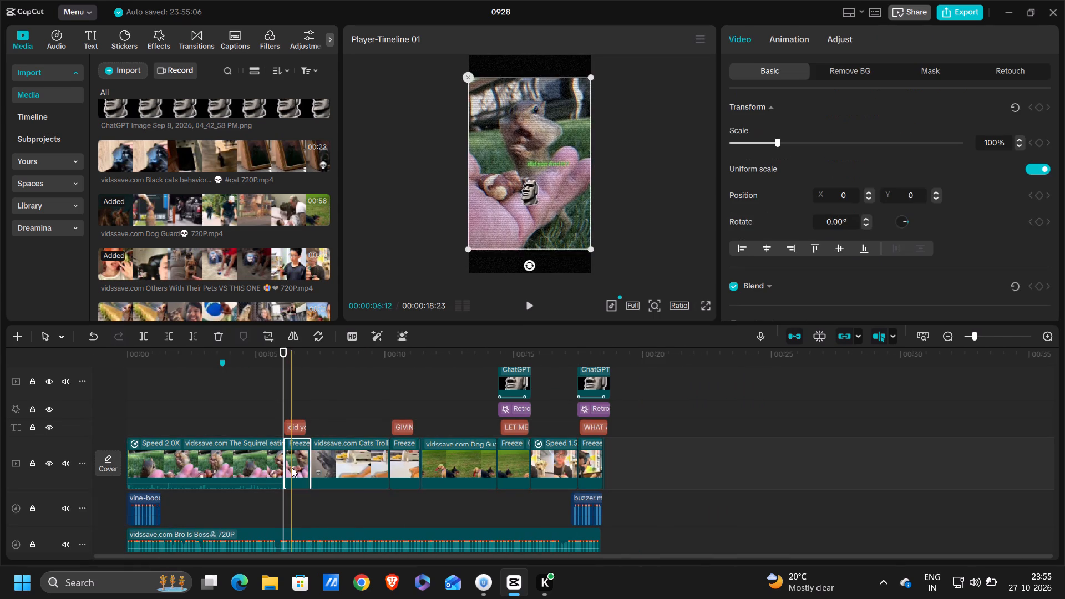
{"action": "left_click", "coordinate": [788, 33]}
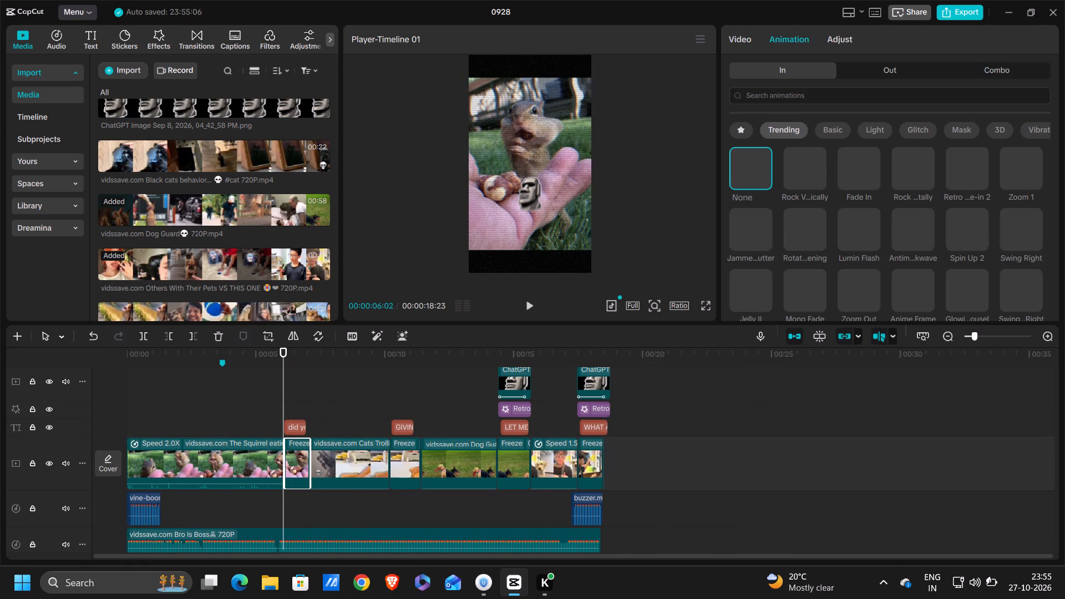
{"action": "left_click", "coordinate": [1015, 71]}
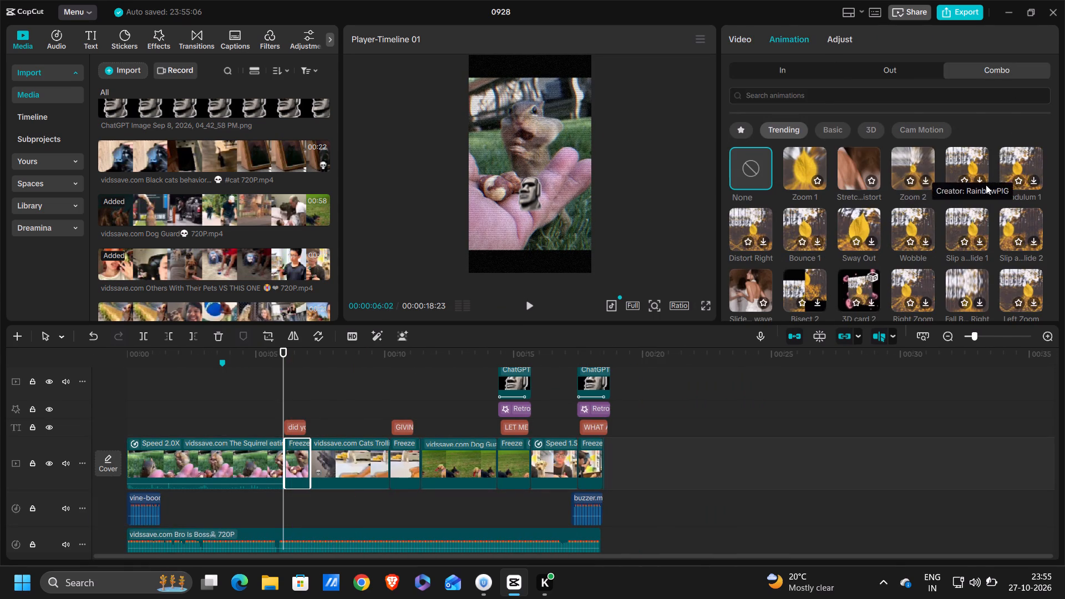
{"action": "double_click", "coordinate": [866, 163]}
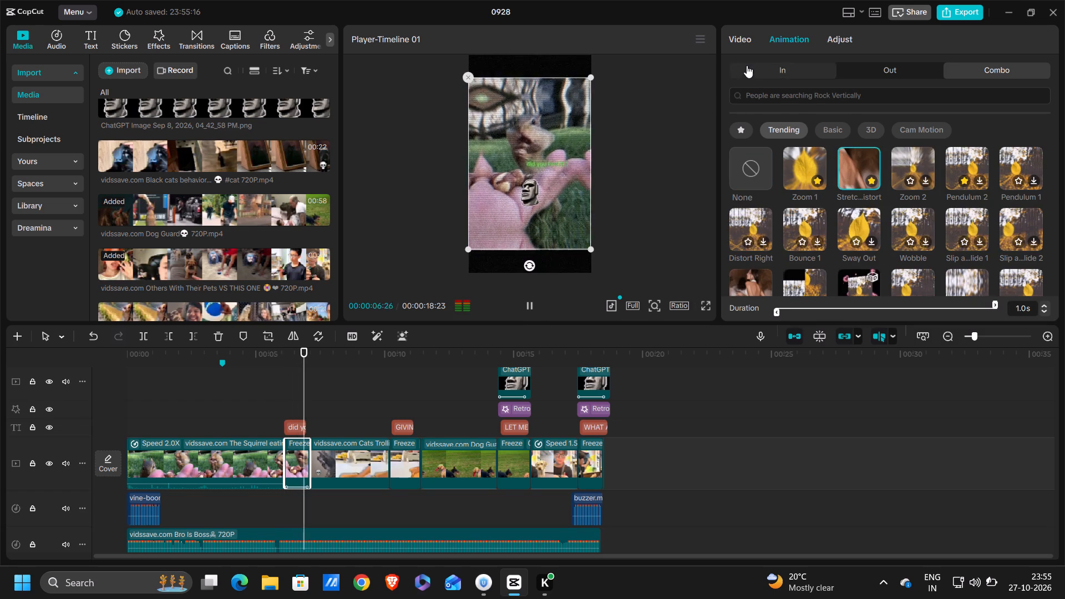
{"action": "left_click", "coordinate": [409, 455]}
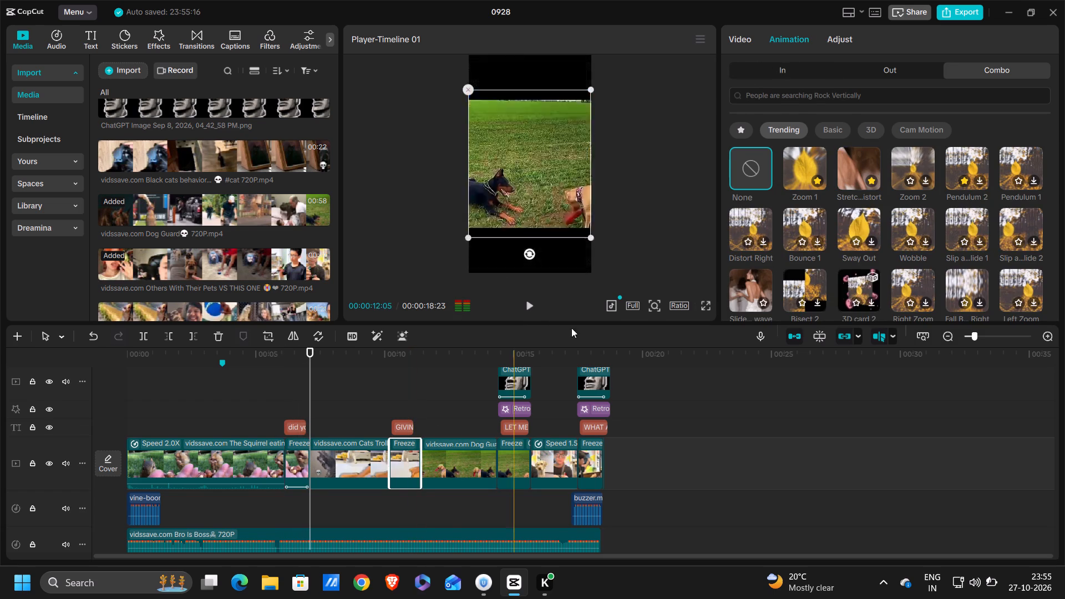
{"action": "double_click", "coordinate": [848, 173]}
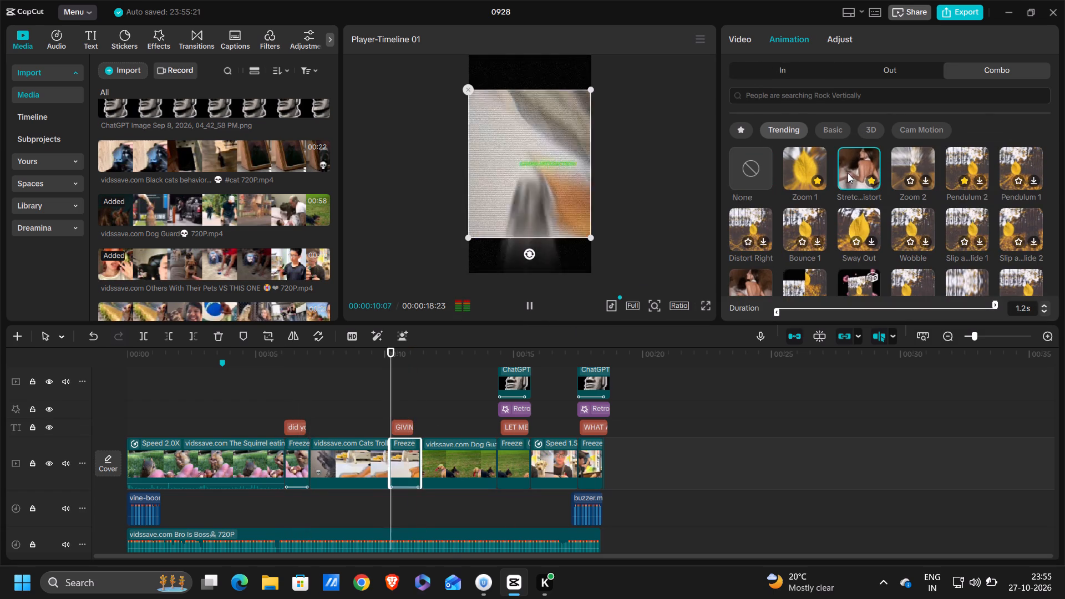
{"action": "left_click", "coordinate": [508, 451]}
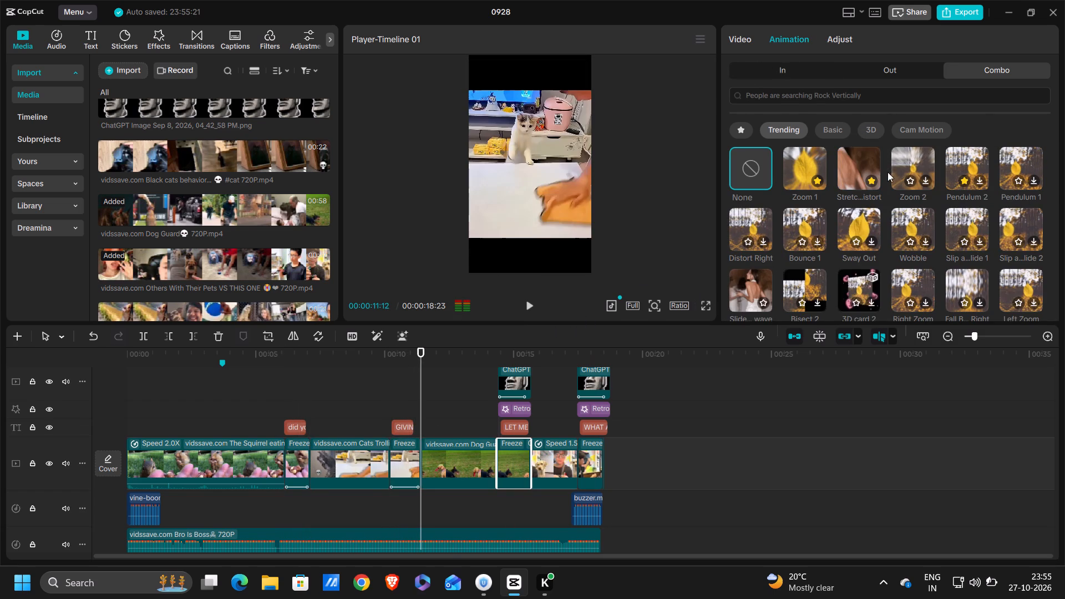
{"action": "double_click", "coordinate": [853, 166]}
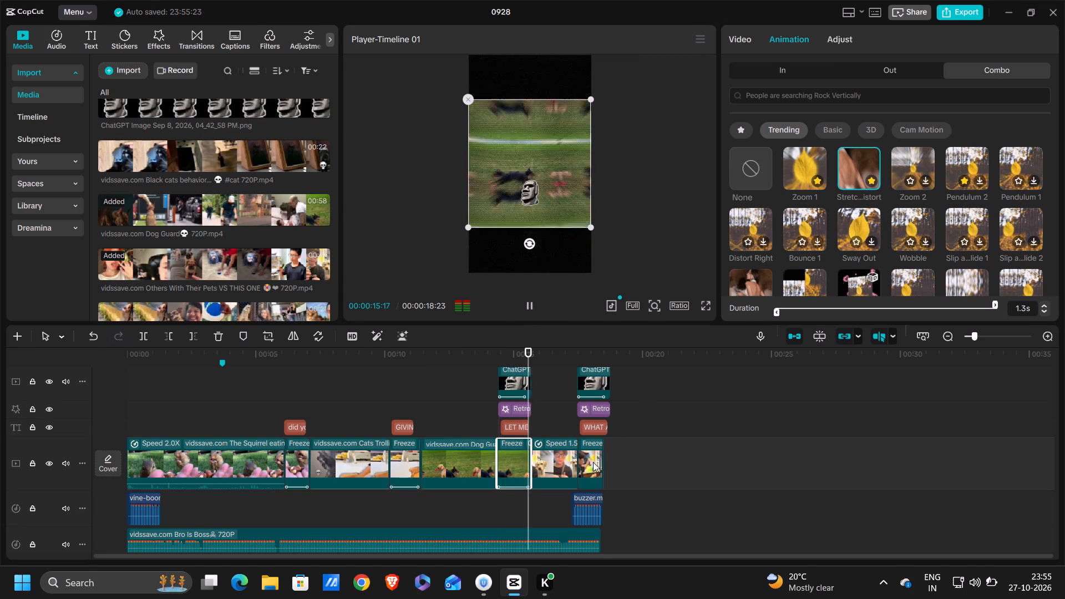
{"action": "left_click", "coordinate": [593, 461]}
{"action": "double_click", "coordinate": [803, 157]}
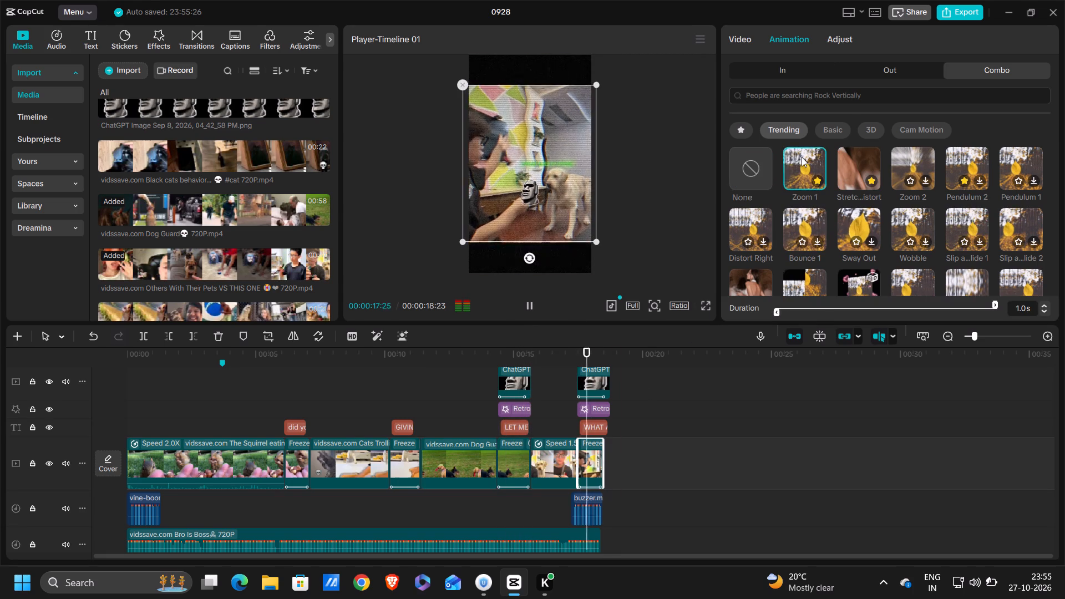
{"action": "double_click", "coordinate": [874, 162]}
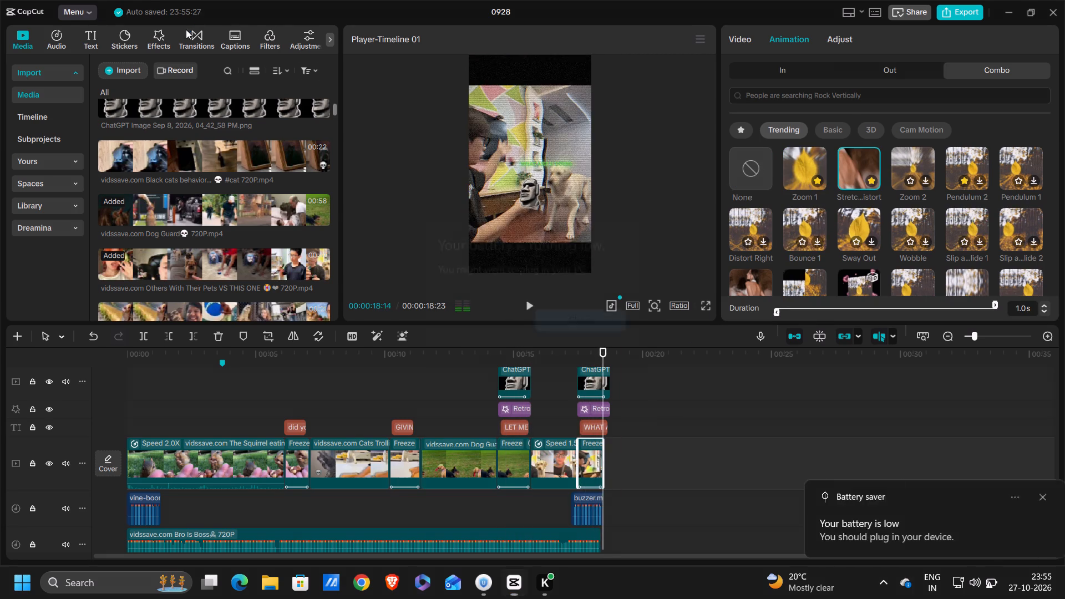
{"action": "left_click", "coordinate": [585, 327]}
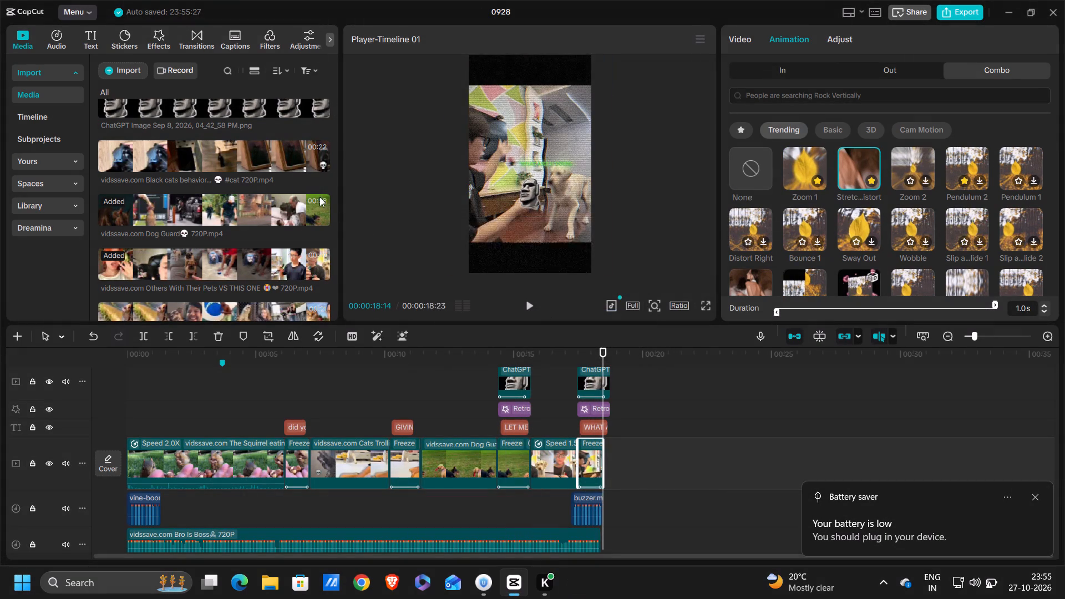
Add the Flash Zoom transition from Hits between each of the four animal clips and its following freeze frame.
{"action": "left_click", "coordinate": [192, 26]}
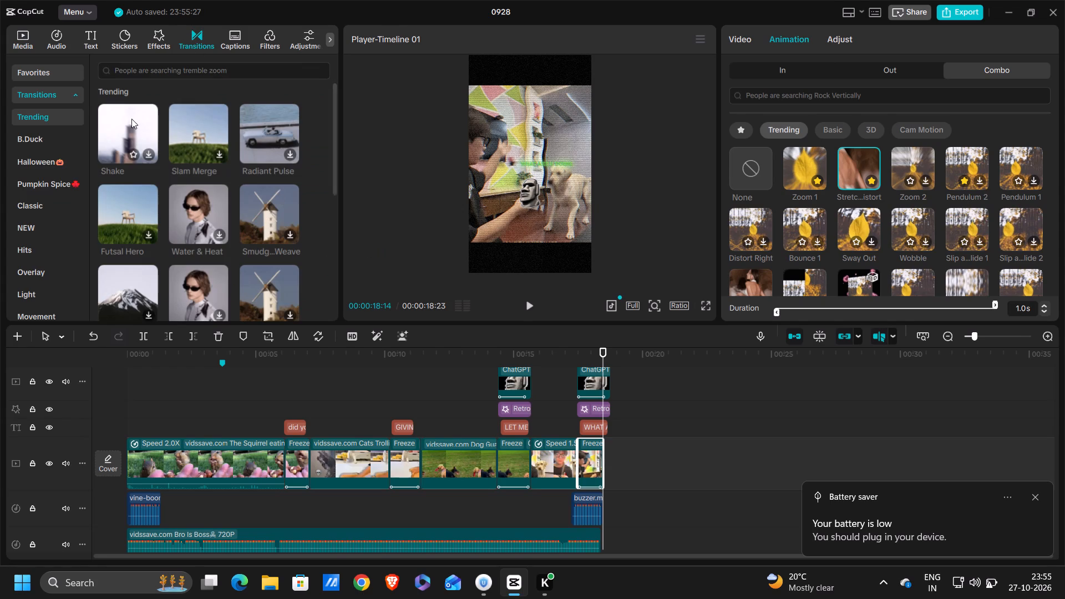
{"action": "left_click", "coordinate": [51, 219]}
{"action": "left_click", "coordinate": [47, 248]}
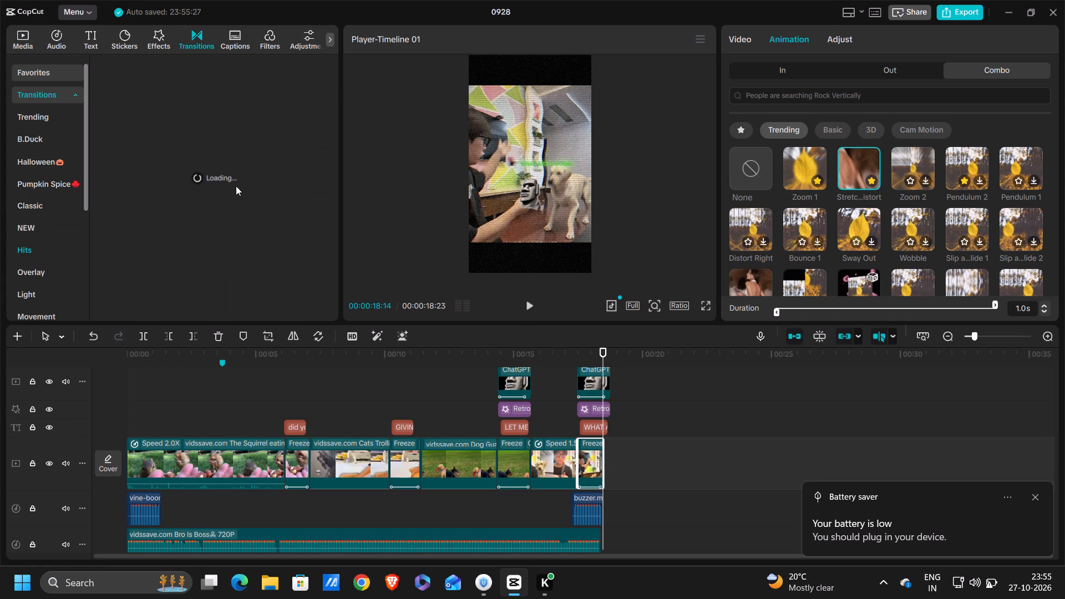
{"action": "left_click_drag", "start_coordinate": [196, 139], "coordinate": [262, 463]}
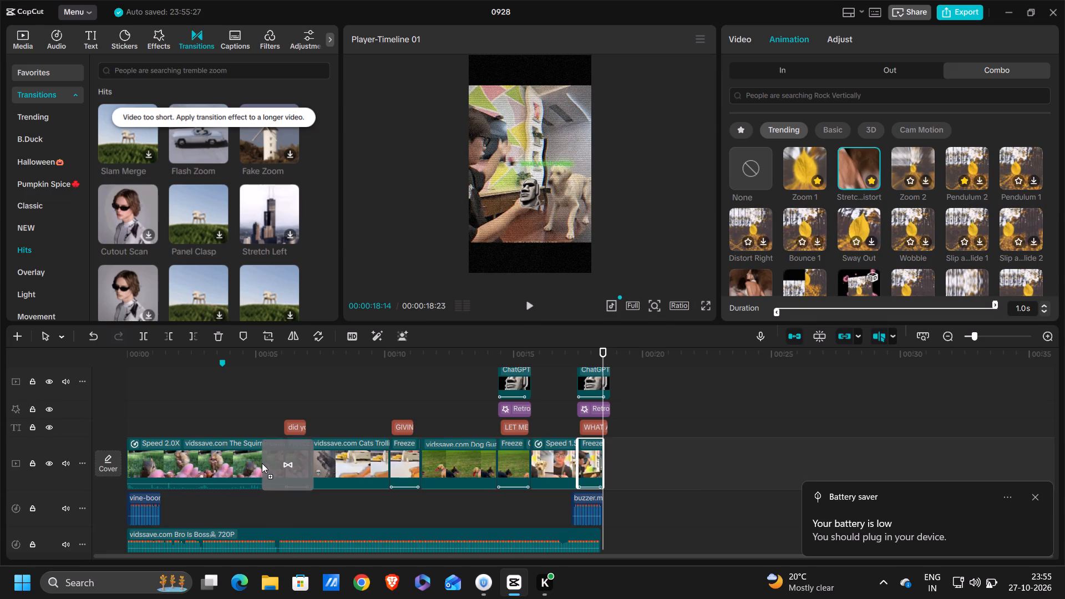
{"action": "left_click", "coordinate": [603, 334]}
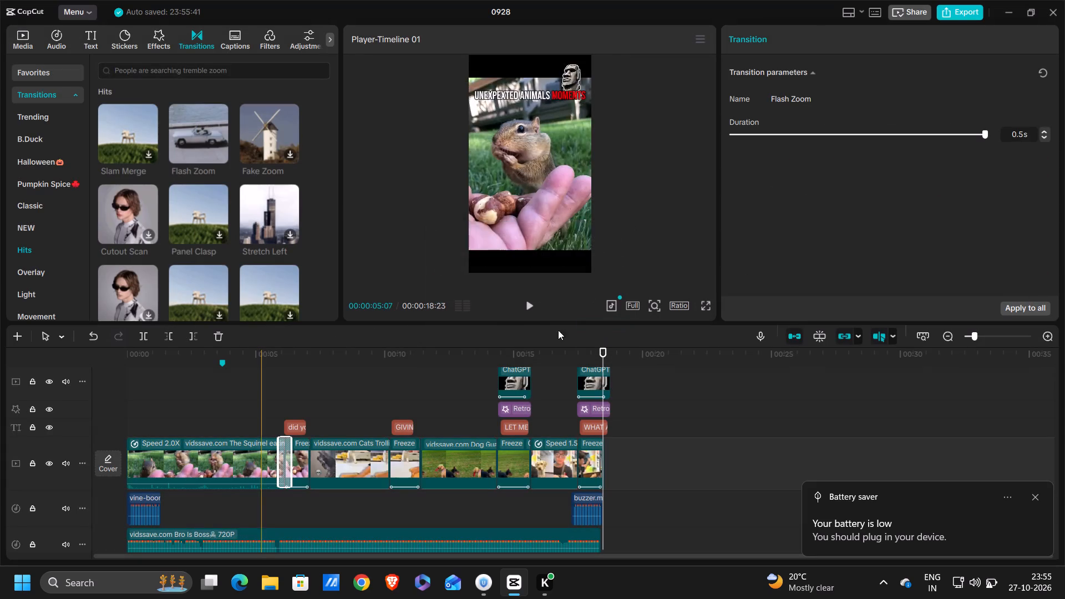
{"action": "left_click_drag", "start_coordinate": [191, 130], "coordinate": [364, 450]}
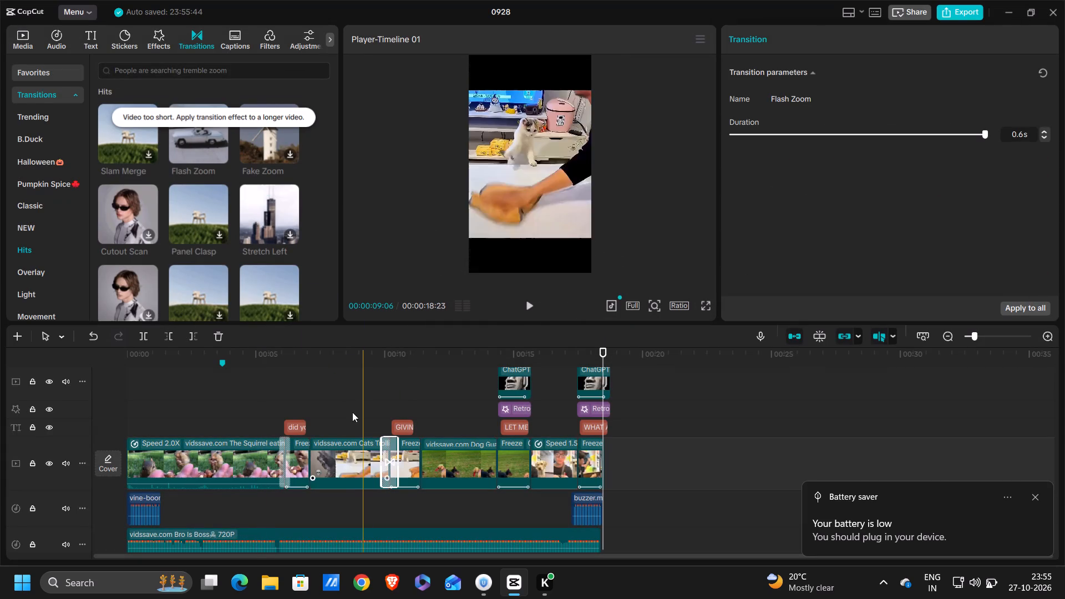
{"action": "left_click_drag", "start_coordinate": [176, 138], "coordinate": [488, 470]}
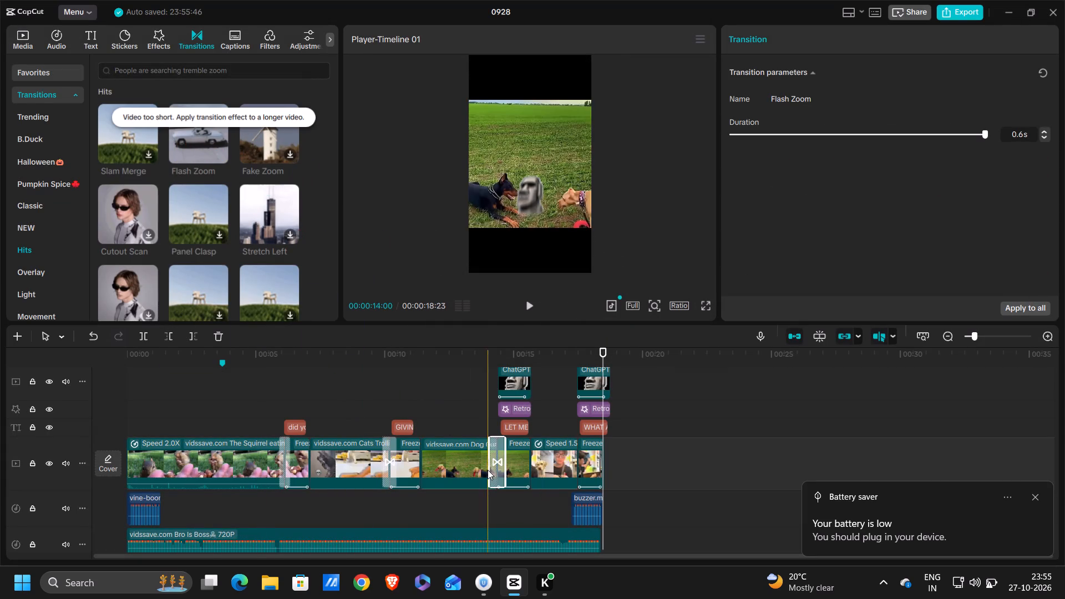
{"action": "left_click_drag", "start_coordinate": [200, 143], "coordinate": [556, 469]}
Name the video for export "YOU WON'T BIELEVE WHAT HAPPEND NEXT".
{"action": "left_click", "coordinate": [958, 13]}
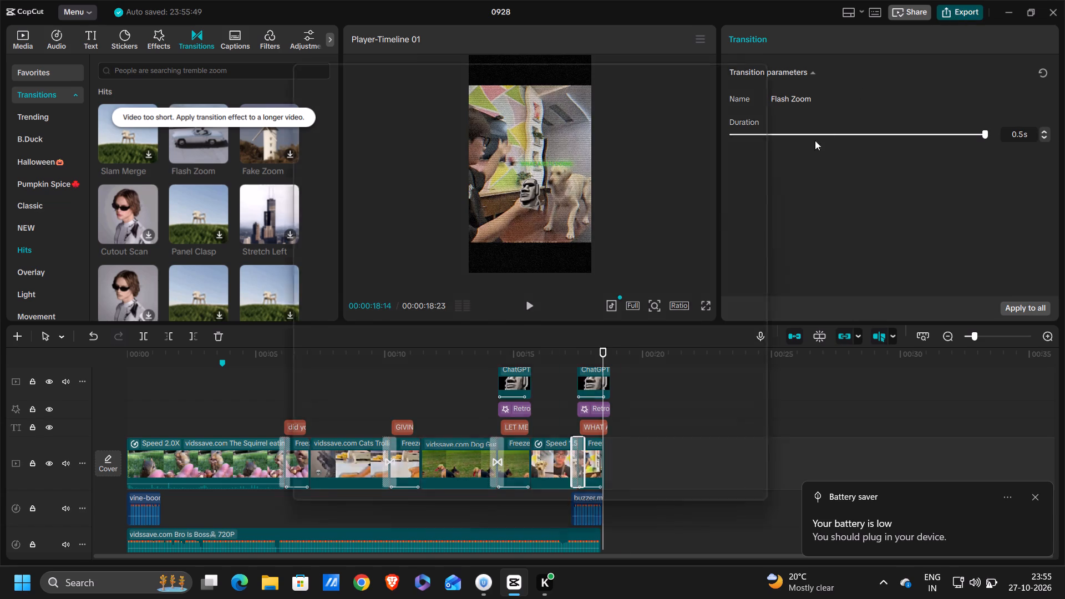
{"action": "triple_click", "coordinate": [654, 117]}
{"action": "left_click", "coordinate": [654, 117]}
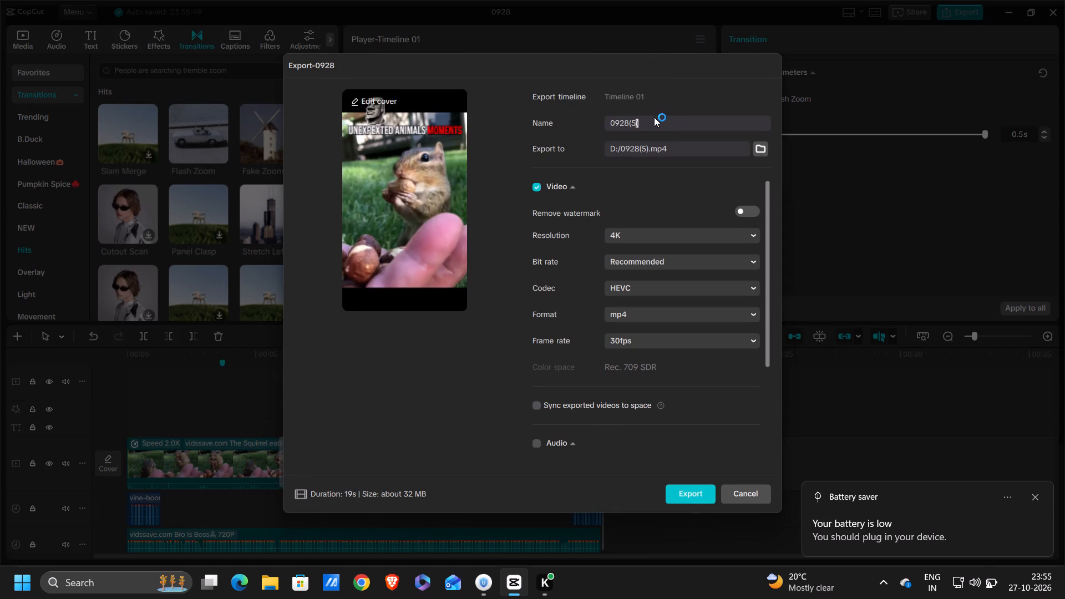
{"action": "double_click", "coordinate": [654, 117]}
{"action": "key", "text": "BackSpace"}
{"action": "triple_click", "coordinate": [654, 117]}
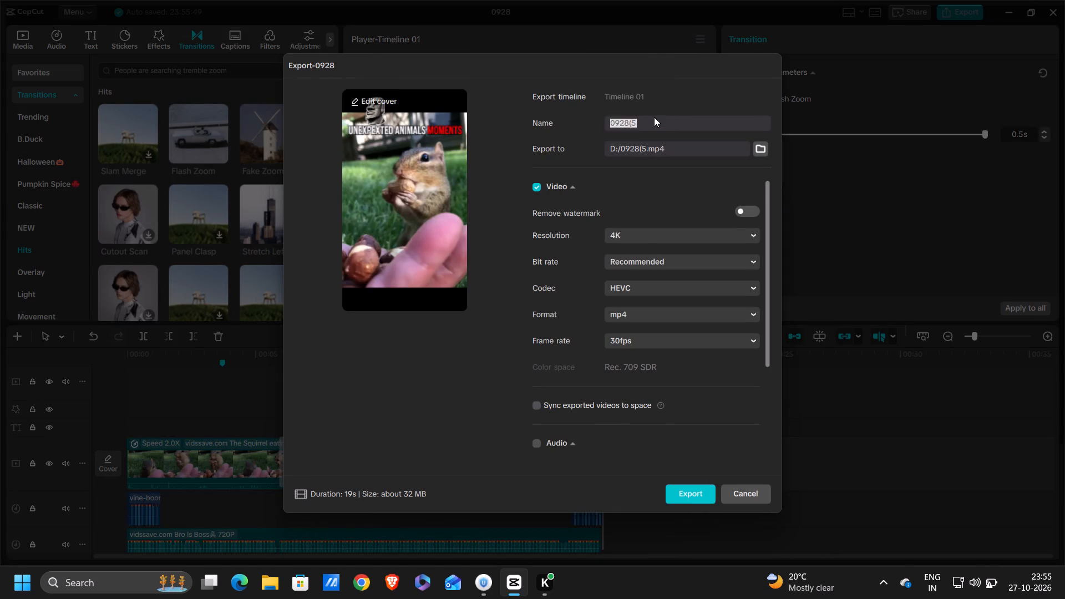
{"action": "key", "text": "BackSpace"}
{"action": "type", "text": "YOU"}
{"action": "key", "text": "space"}
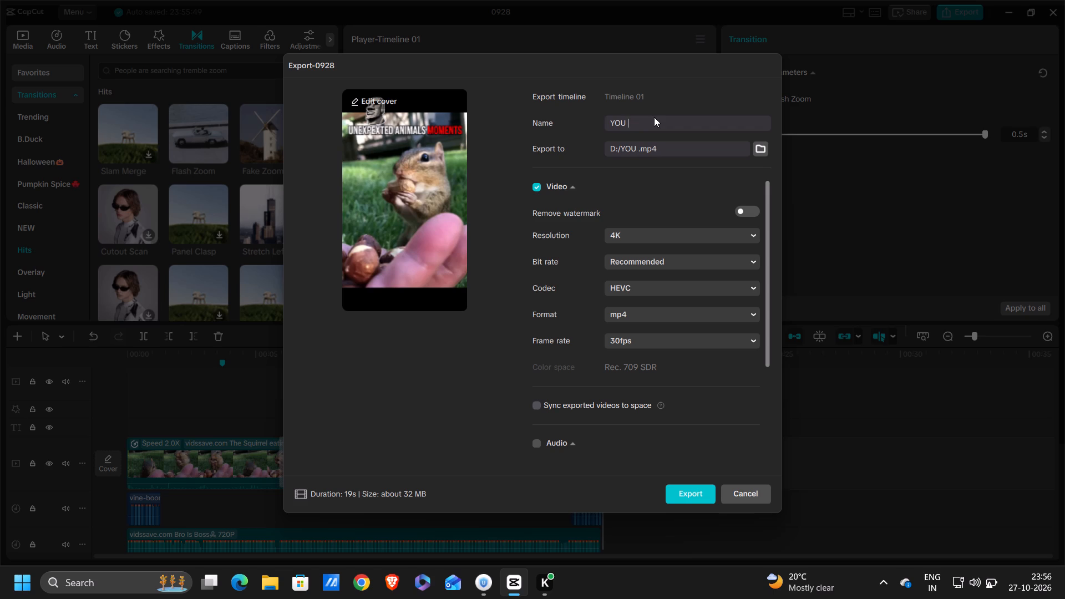
{"action": "type", "text": "WON"}
{"action": "type", "text": "'Y"}
{"action": "key", "text": "space"}
{"action": "key", "text": "BackSpace"}
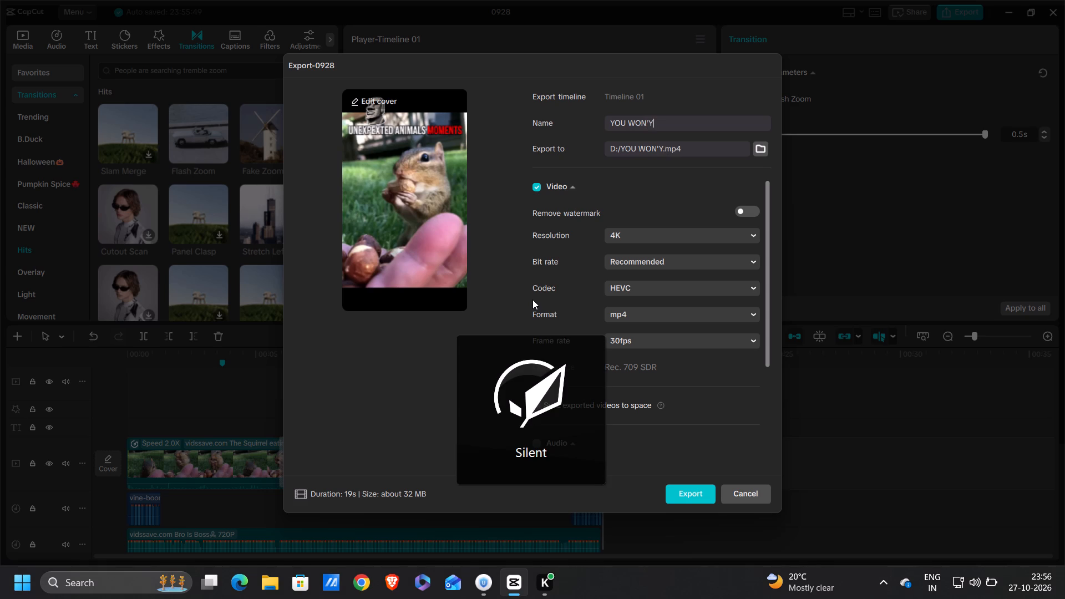
{"action": "key", "text": "BackSpace"}
{"action": "type", "text": "T"}
{"action": "key", "text": "space"}
{"action": "type", "text": "BIELEVE"}
{"action": "key", "text": "space"}
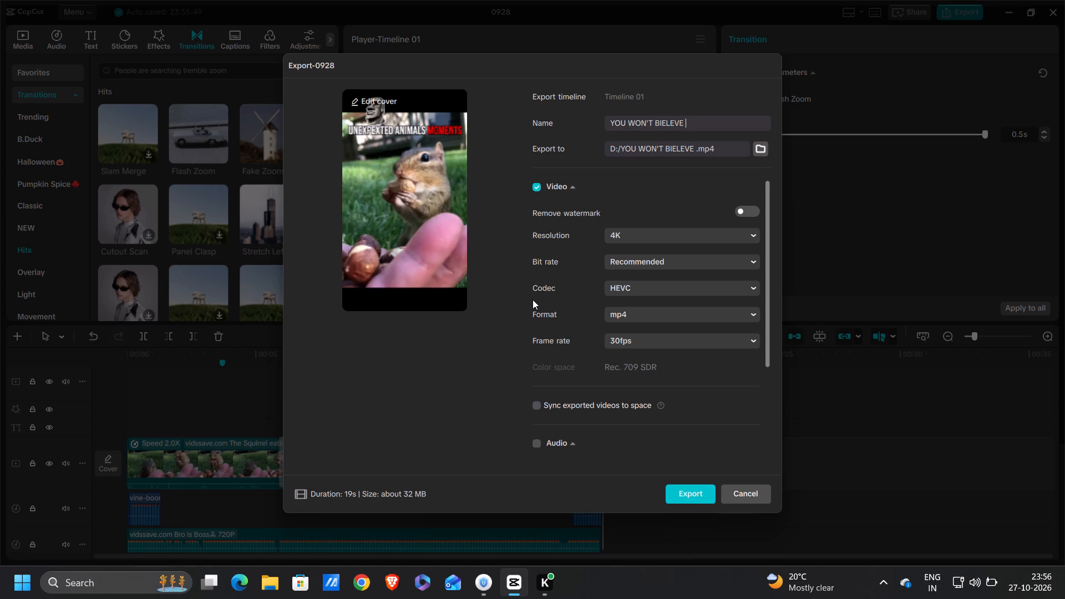
{"action": "type", "text": "NE"}
{"action": "key", "text": "BackSpace"}
{"action": "key", "text": "BackSpace"}
{"action": "type", "text": "WHAT HAPPEND NE"}
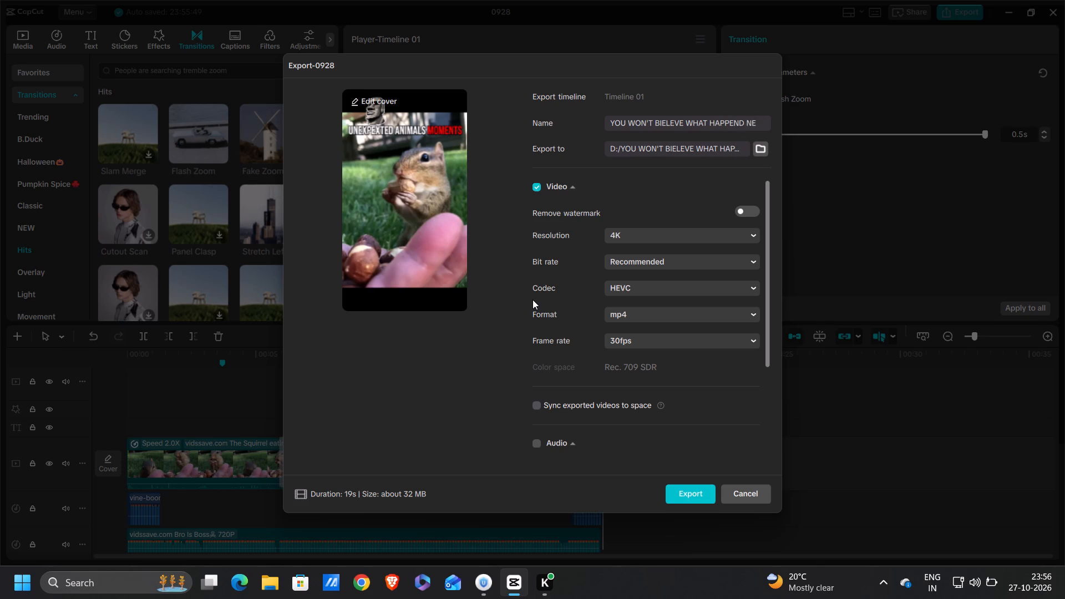
{"action": "type", "text": "XT"}
{"action": "key", "text": "space"}
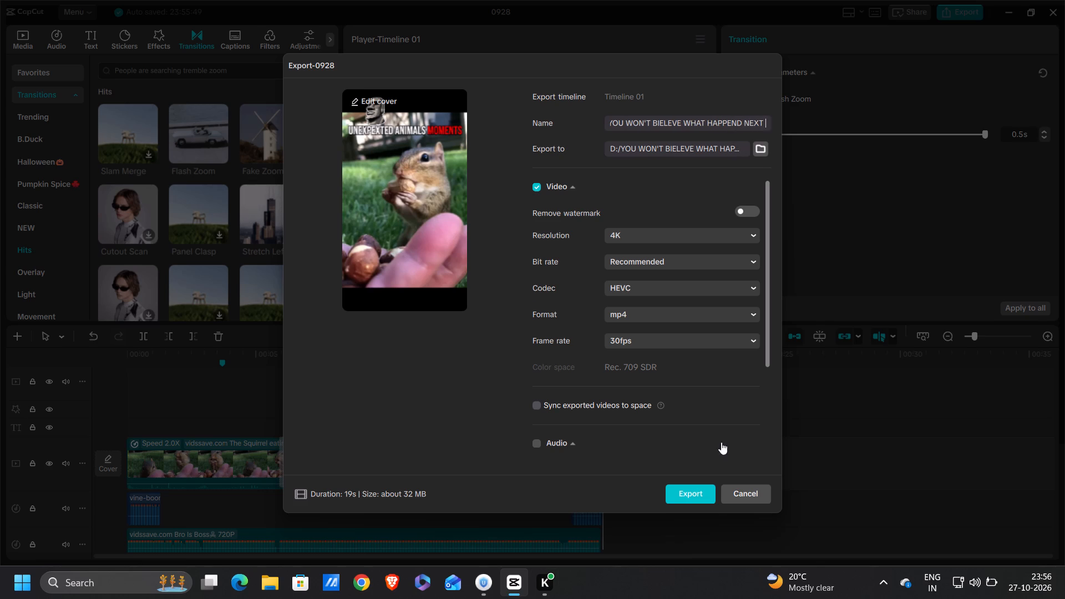
Export the named video and close the export window without sharing it.
{"action": "left_click", "coordinate": [703, 496]}
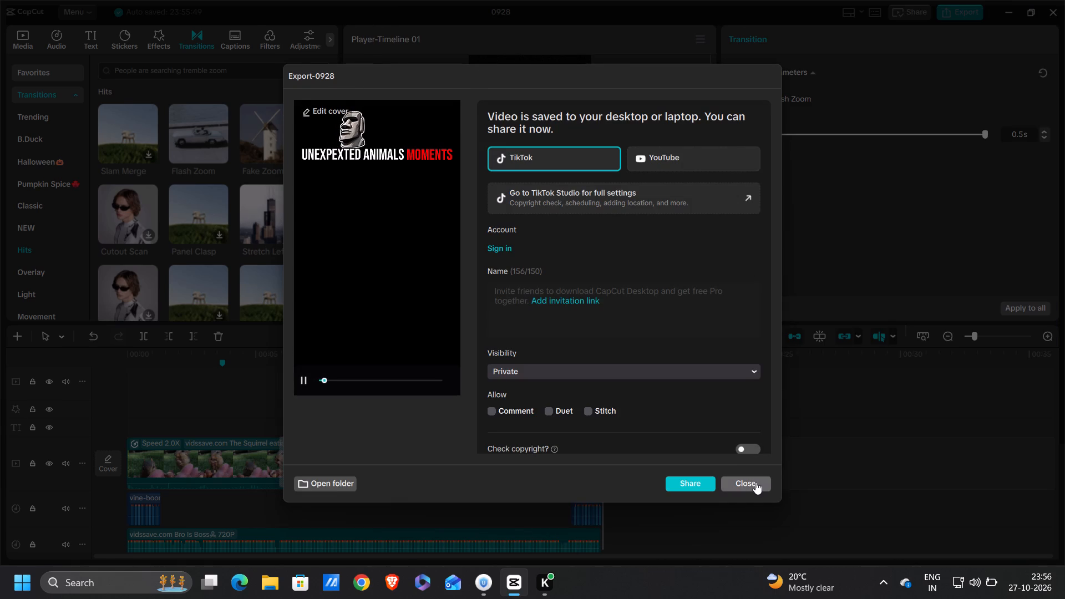
{"action": "left_click", "coordinate": [755, 482]}
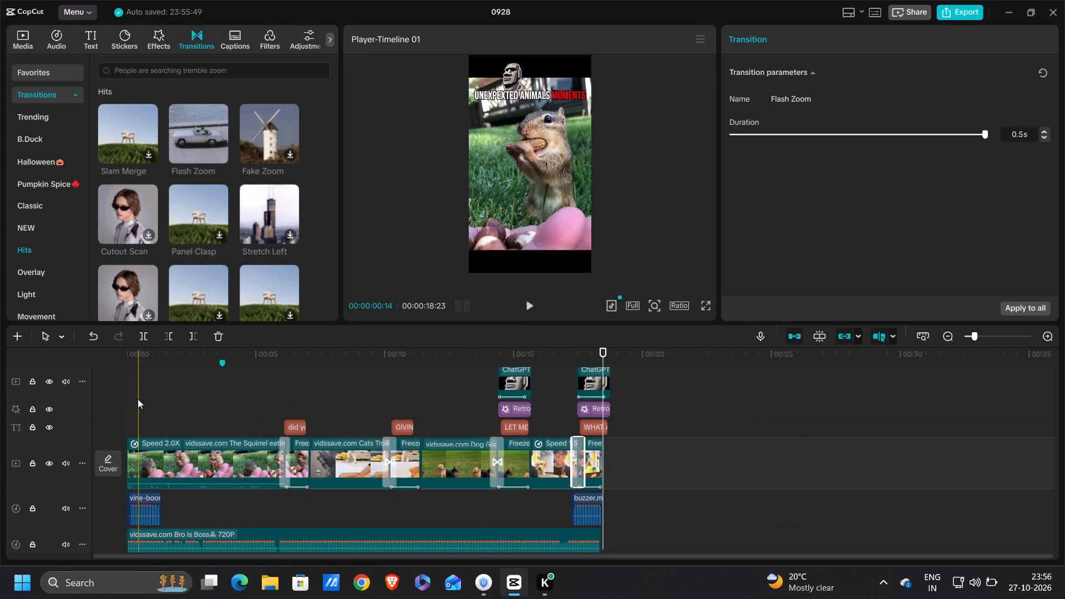
Preview the timeline from the start and export it again under the default name 0928(5), without sharing it.
{"action": "left_click", "coordinate": [129, 394]}
{"action": "key", "text": "space"}
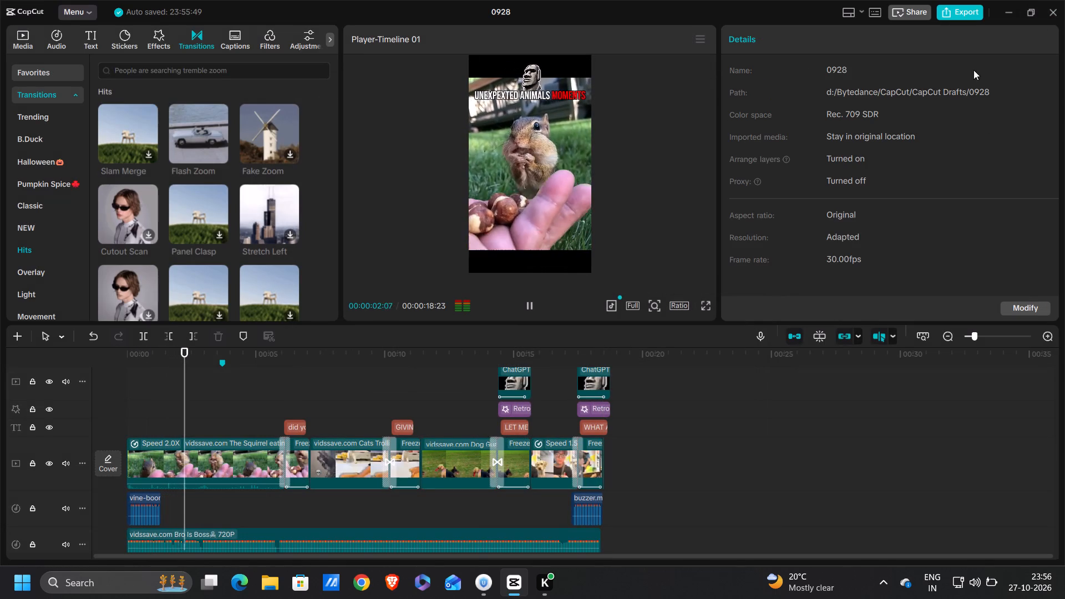
{"action": "left_click", "coordinate": [965, 14]}
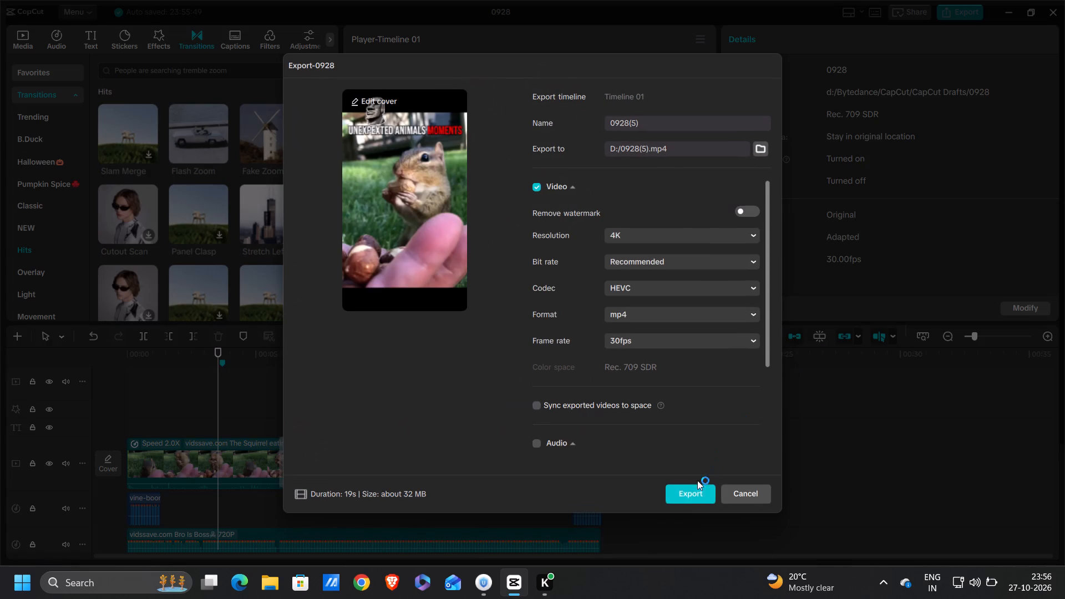
{"action": "left_click", "coordinate": [693, 488]}
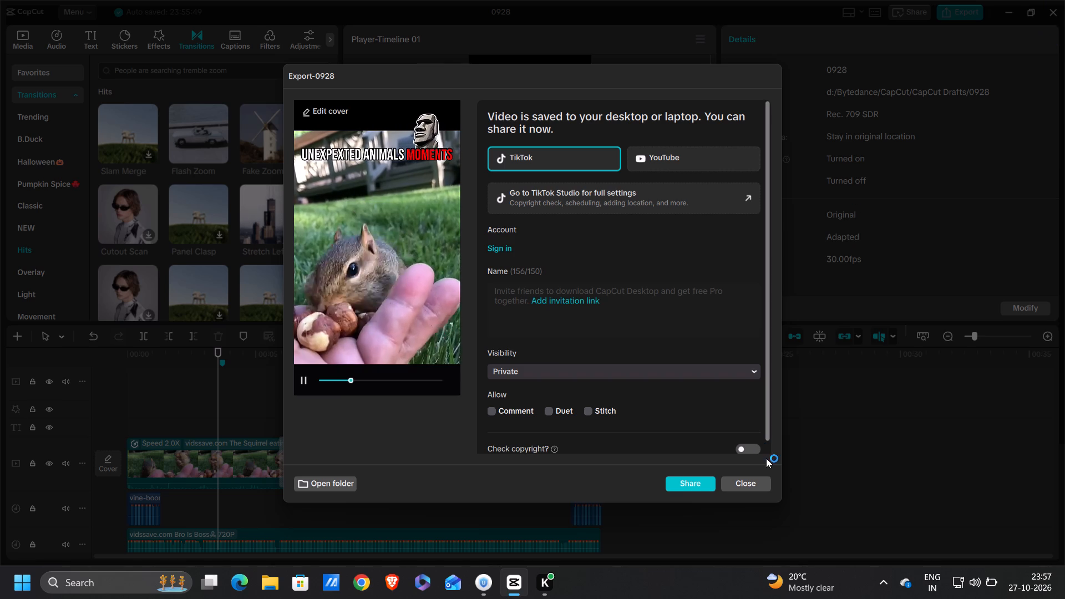
{"action": "left_click", "coordinate": [762, 488]}
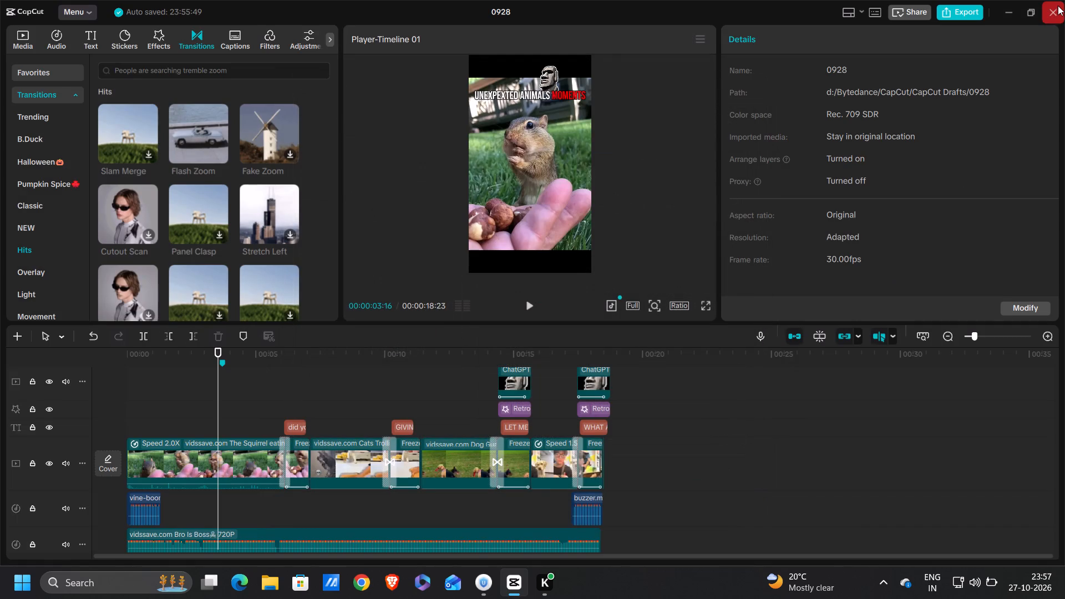
Close the 0928 project window.
{"action": "left_click", "coordinate": [1058, 7]}
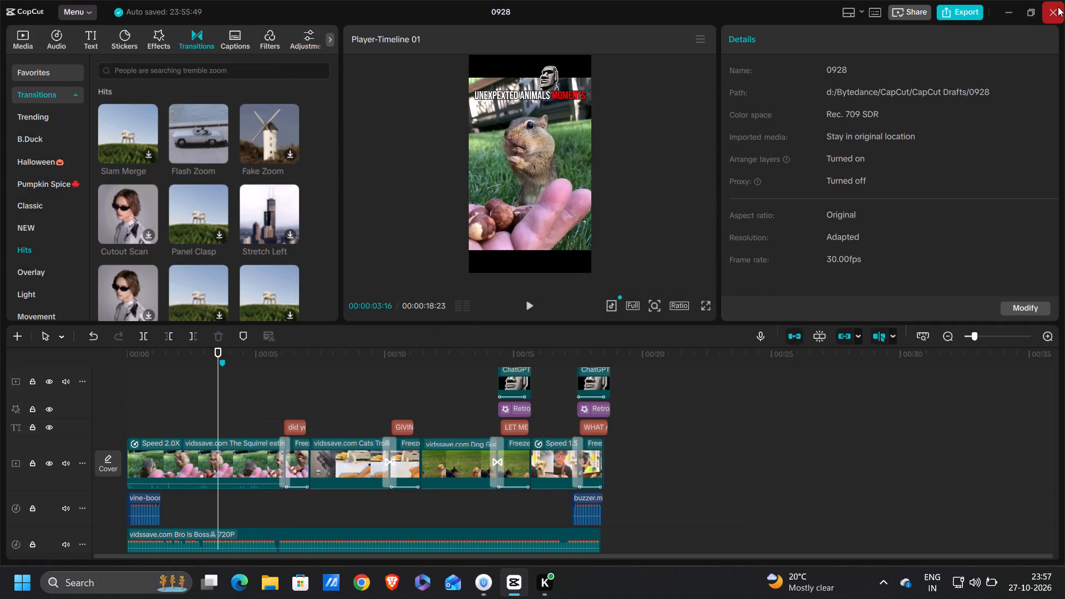